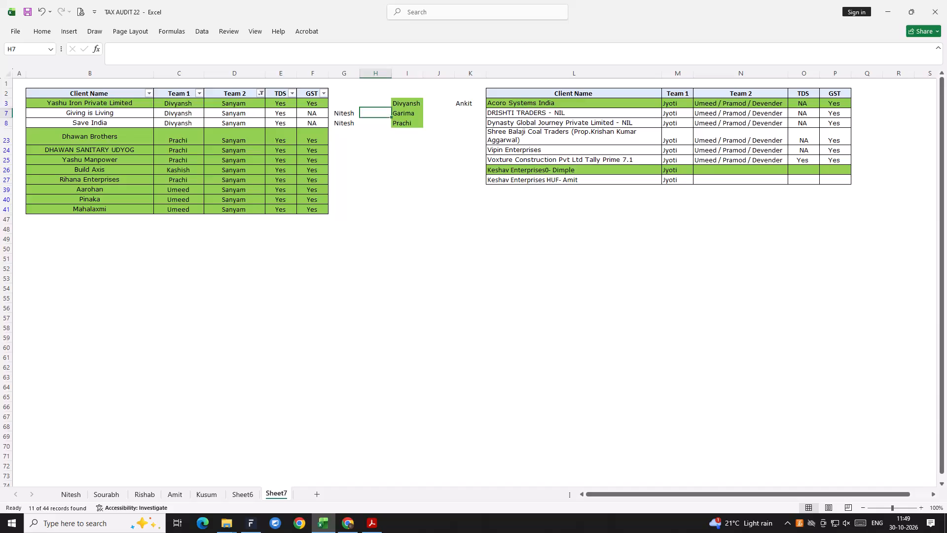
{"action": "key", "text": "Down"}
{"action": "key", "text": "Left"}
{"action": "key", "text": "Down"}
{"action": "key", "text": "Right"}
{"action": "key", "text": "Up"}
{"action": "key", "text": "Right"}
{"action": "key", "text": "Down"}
Switch to Facto and look through the most recent checklists in the list.
{"action": "key", "text": "alt+Tab"}
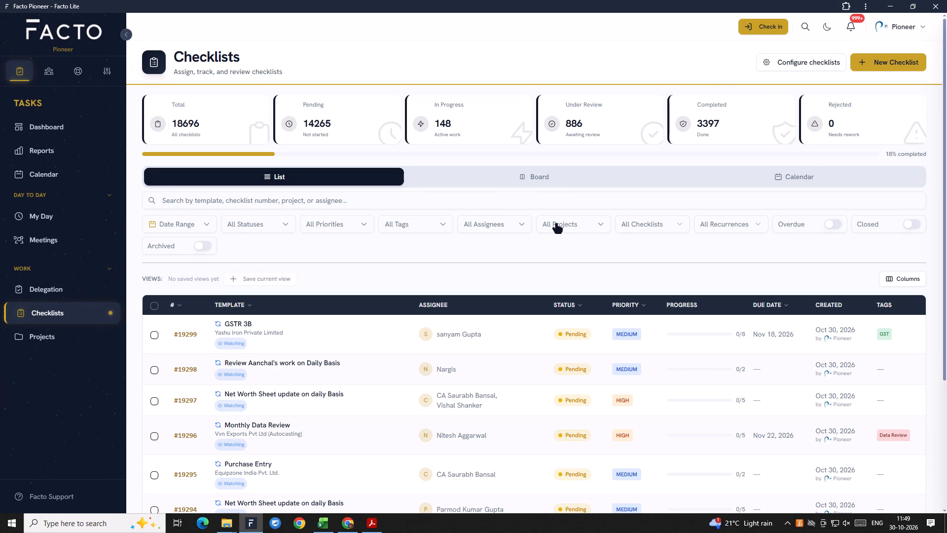
{"action": "scroll", "coordinate": [581, 199], "scroll_direction": "down", "scroll_amount": 10}
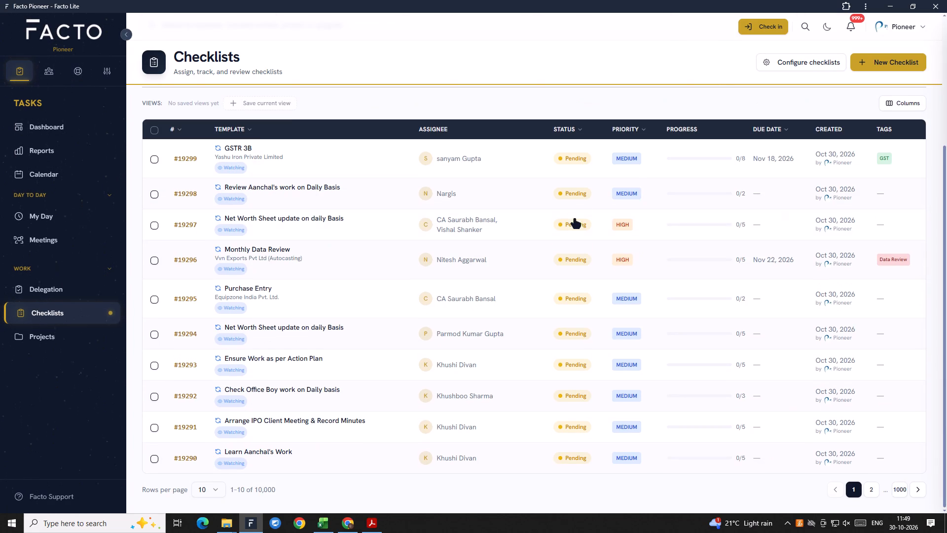
{"action": "scroll", "coordinate": [559, 201], "scroll_direction": "up", "scroll_amount": 14}
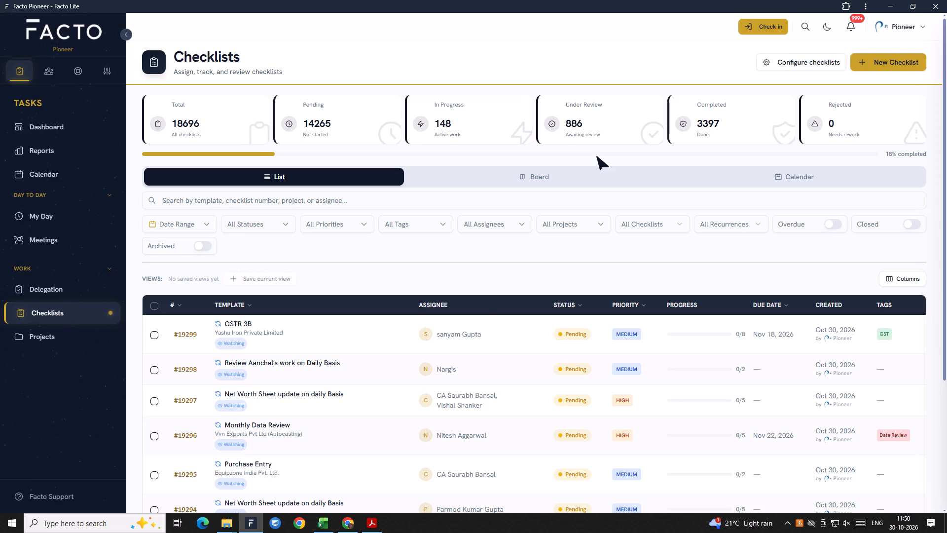
Switch to the TAX AUDIT 22 workbook and examine the TDS and GST entries of Sanyam's first clients.
{"action": "key", "text": "alt+Tab"}
{"action": "key", "text": "Down"}
{"action": "key", "text": "Down"}
{"action": "key", "text": "Left"}
{"action": "key", "text": "Up"}
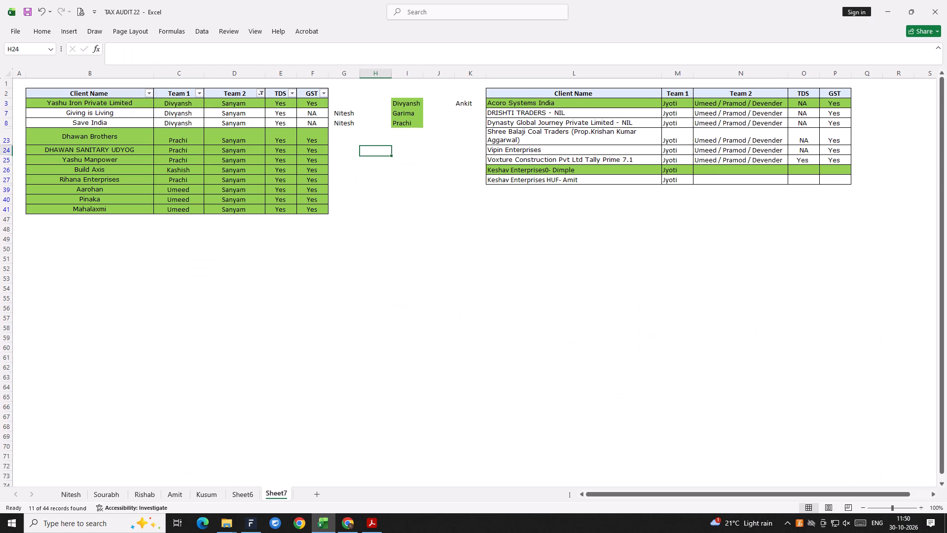
{"action": "key", "text": "Up"}
{"action": "key", "text": "Up"}
{"action": "key", "text": "Up"}
{"action": "key", "text": "Up"}
{"action": "key", "text": "Left"}
{"action": "key", "text": "Left"}
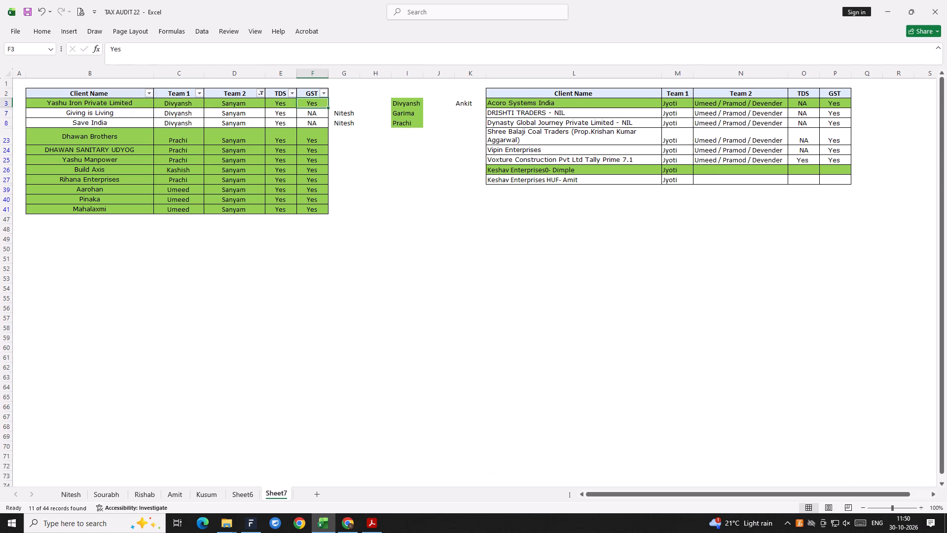
{"action": "key", "text": "Down"}
{"action": "key", "text": "Down"}
{"action": "key", "text": "Up"}
{"action": "key", "text": "Right"}
{"action": "key", "text": "Up"}
{"action": "key", "text": "Left"}
{"action": "key", "text": "Down"}
{"action": "key", "text": "Left"}
{"action": "key", "text": "Up"}
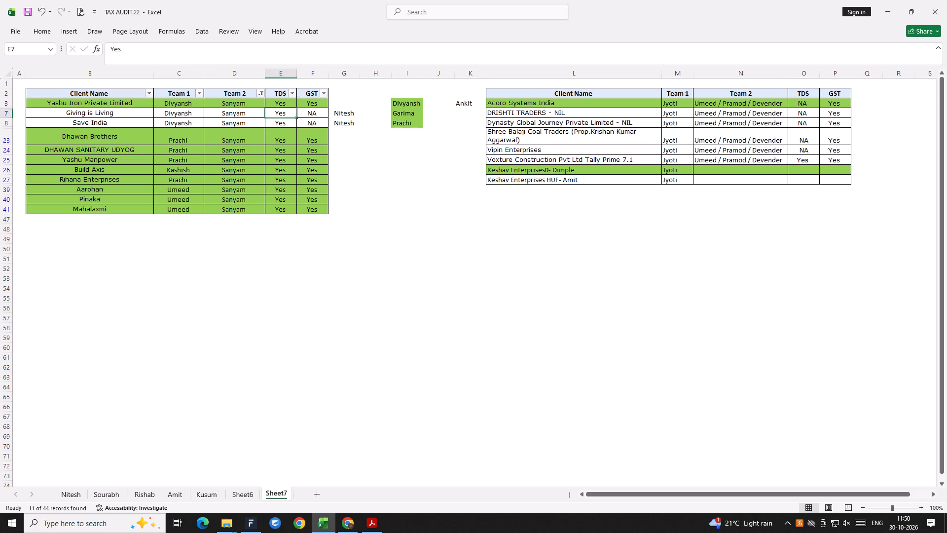
{"action": "key", "text": "Right"}
{"action": "key", "text": "Right"}
{"action": "key", "text": "Left"}
Switch to Facto and filter the checklists by assignee Sanyam.
{"action": "key", "text": "alt+Tab"}
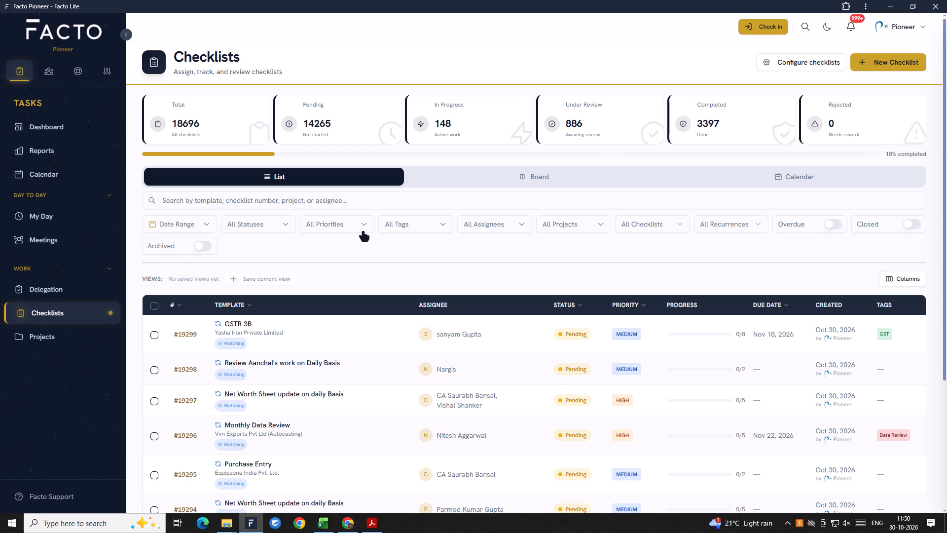
{"action": "left_click", "coordinate": [484, 222]}
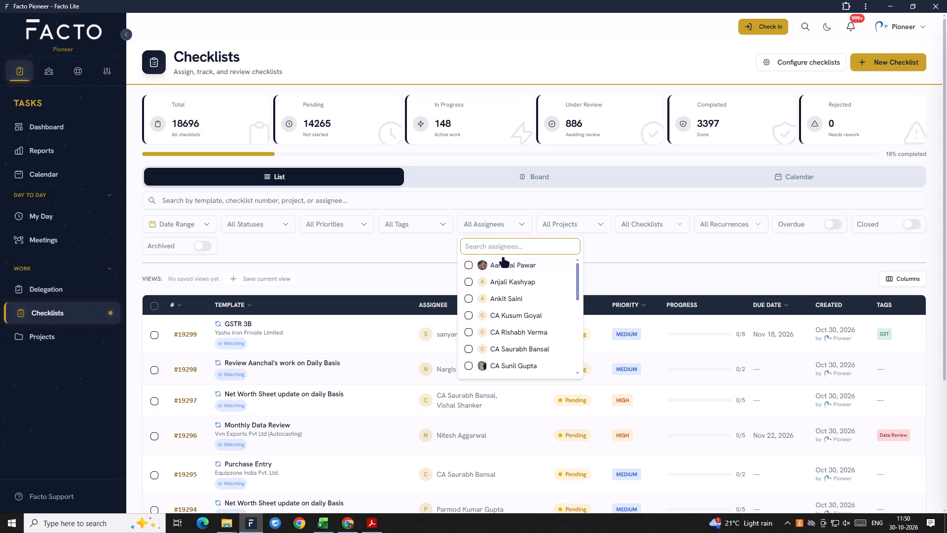
{"action": "type", "text": "sanya"}
{"action": "left_click", "coordinate": [522, 267]}
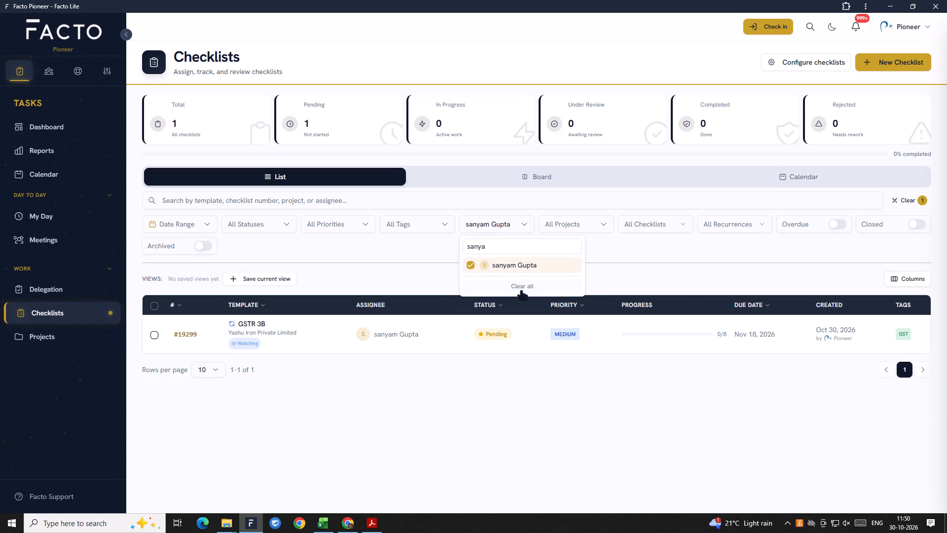
{"action": "left_click_drag", "start_coordinate": [420, 404], "coordinate": [422, 424]}
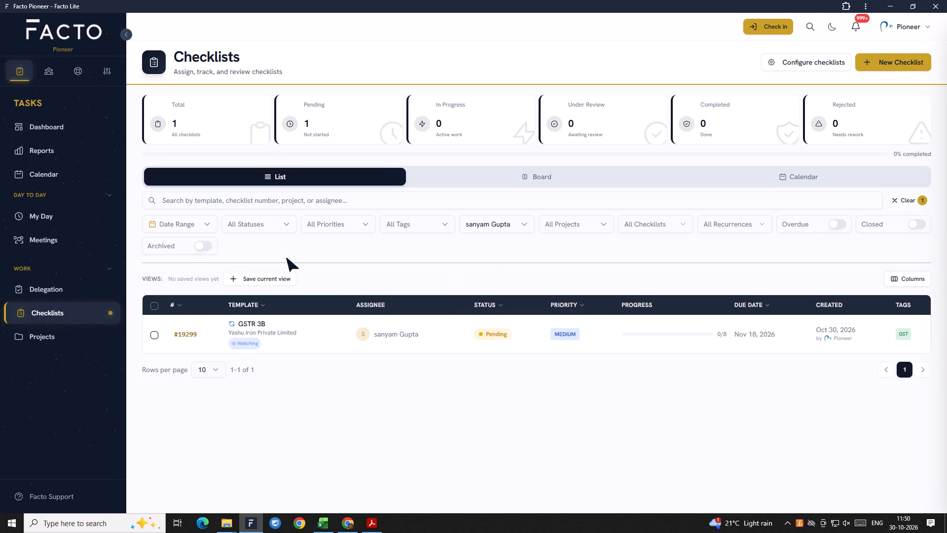
Remove Sanyam from the assignee filter of the checklists.
{"action": "left_click", "coordinate": [518, 228]}
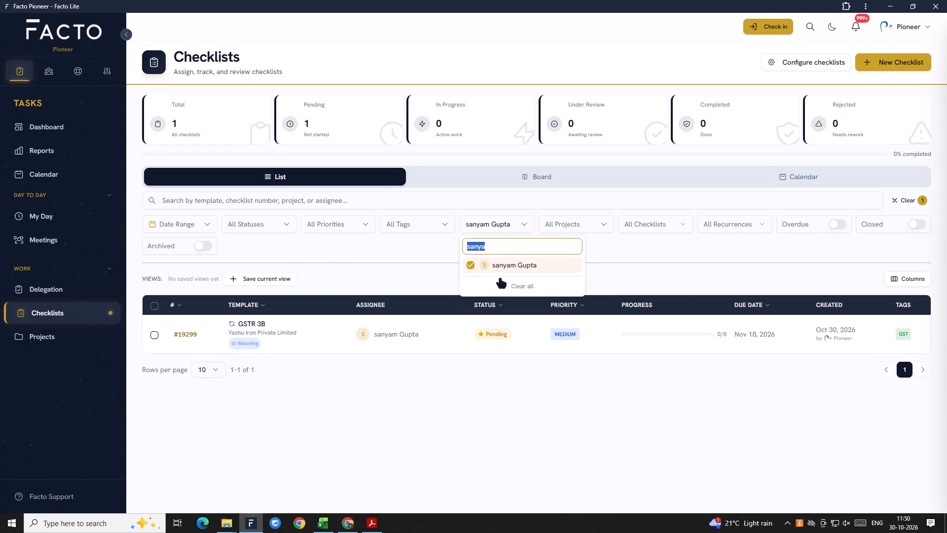
{"action": "left_click", "coordinate": [503, 269]}
{"action": "left_click", "coordinate": [612, 268]}
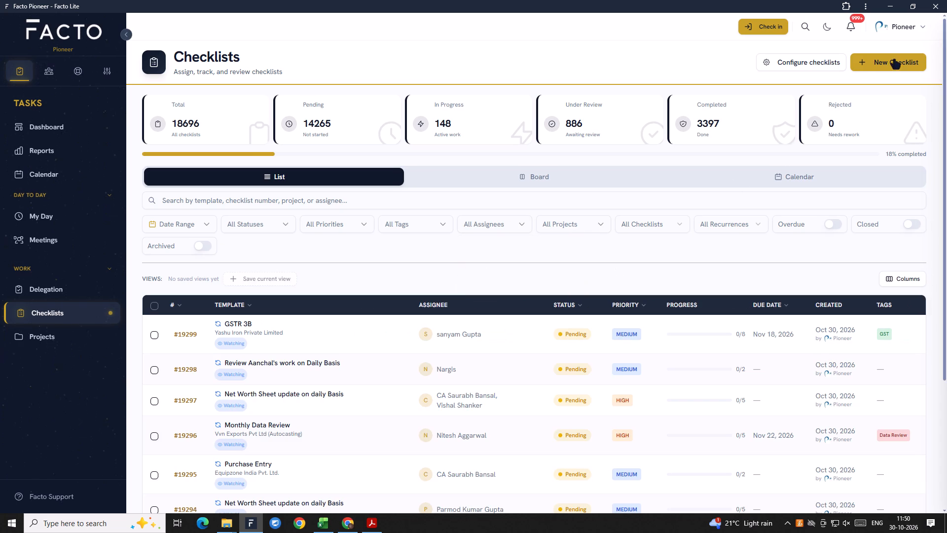
Start creating a new checklist.
{"action": "left_click", "coordinate": [890, 64]}
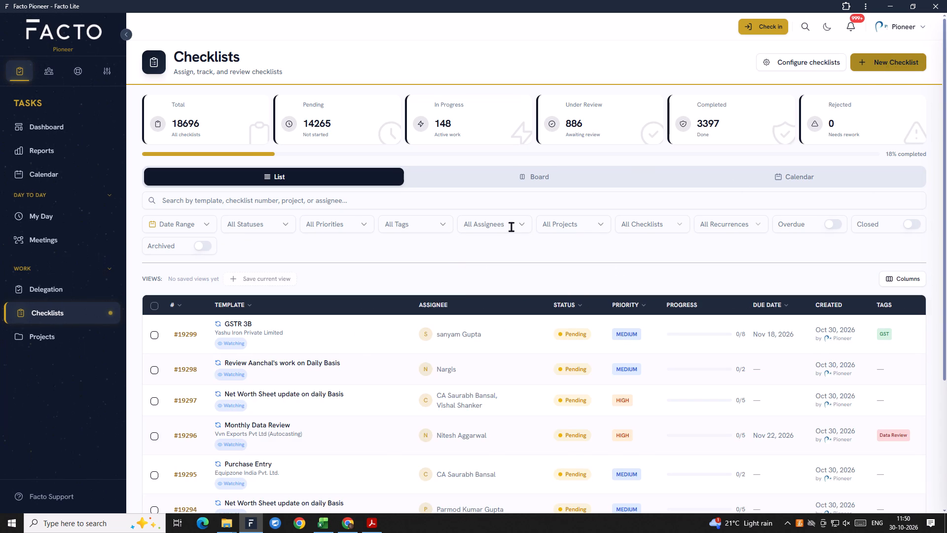
Switch to the TAX AUDIT 22 workbook and recheck the team, TDS and GST entries of Sanyam's first three clients.
{"action": "key", "text": "alt+Tab"}
{"action": "key", "text": "Down"}
{"action": "key", "text": "Down"}
{"action": "key", "text": "Left"}
{"action": "key", "text": "Up"}
{"action": "key", "text": "Left"}
{"action": "key", "text": "Left"}
{"action": "key", "text": "Down"}
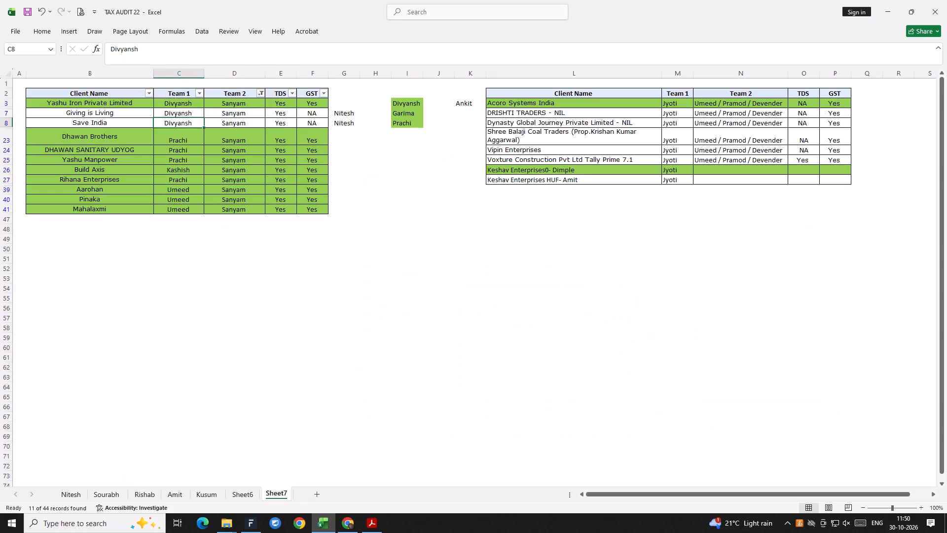
{"action": "key", "text": "Right"}
{"action": "key", "text": "Up"}
{"action": "key", "text": "Right"}
{"action": "key", "text": "Up"}
{"action": "key", "text": "Left"}
{"action": "key", "text": "Down"}
{"action": "key", "text": "Down"}
{"action": "key", "text": "Right"}
{"action": "key", "text": "Up"}
{"action": "key", "text": "Right"}
{"action": "key", "text": "Up"}
{"action": "key", "text": "Up"}
{"action": "key", "text": "Left"}
{"action": "key", "text": "Down"}
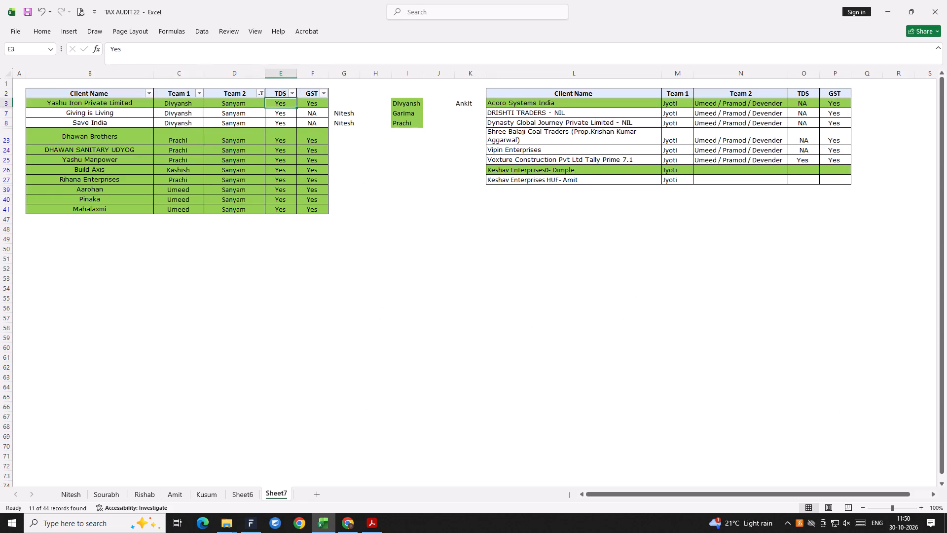
{"action": "key", "text": "Down"}
{"action": "key", "text": "Left"}
{"action": "key", "text": "Down"}
{"action": "key", "text": "Left"}
{"action": "key", "text": "Down"}
{"action": "key", "text": "Right"}
{"action": "key", "text": "Up"}
{"action": "key", "text": "Right"}
{"action": "key", "text": "Right"}
{"action": "key", "text": "Left"}
{"action": "key", "text": "Right"}
{"action": "key", "text": "Up"}
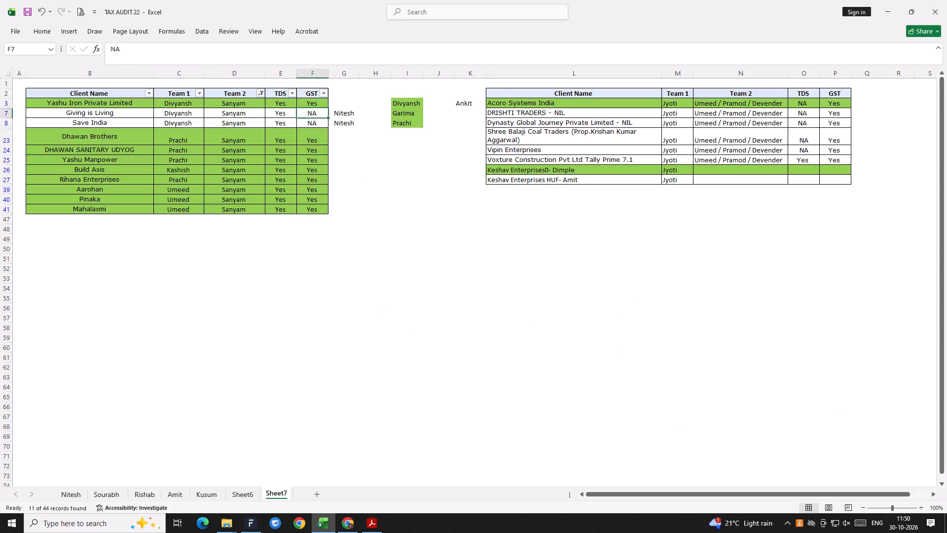
{"action": "key", "text": "Right"}
{"action": "key", "text": "Left"}
{"action": "key", "text": "Left"}
{"action": "key", "text": "Left"}
{"action": "key", "text": "Right"}
{"action": "key", "text": "Right"}
{"action": "key", "text": "Up"}
{"action": "key", "text": "Left"}
Switch back to Facto and choose the TDS Return 24Q (Quarterly) template for the new checklist.
{"action": "key", "text": "alt+Tab"}
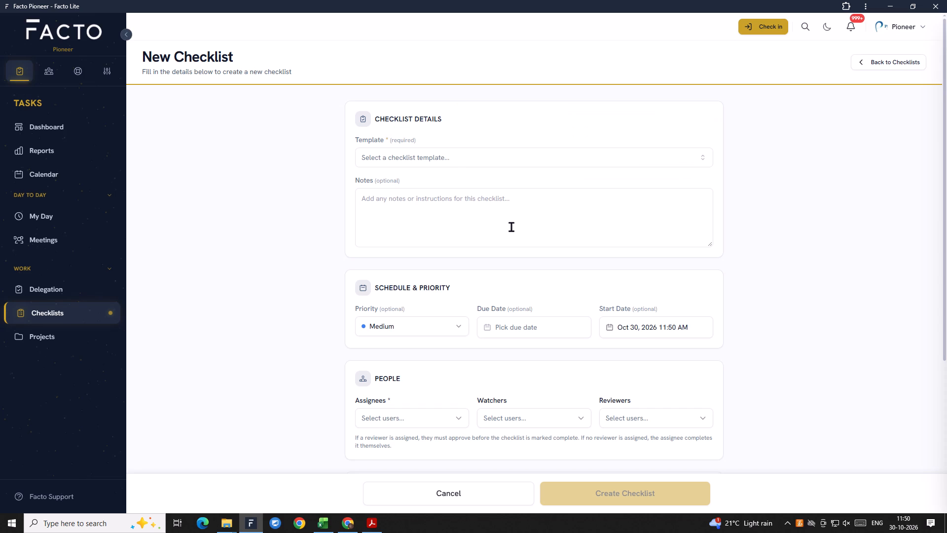
{"action": "left_click", "coordinate": [446, 159]}
{"action": "type", "text": "tds"}
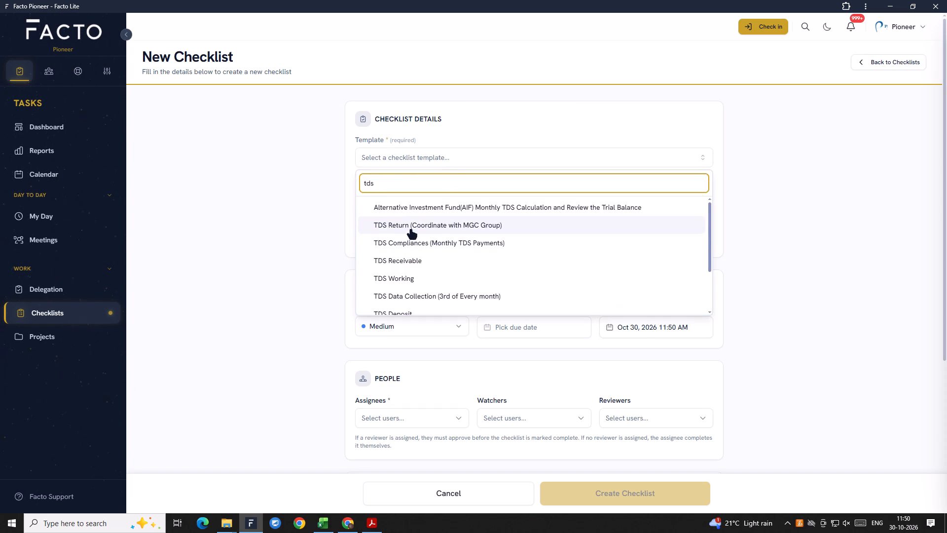
{"action": "scroll", "coordinate": [440, 267], "scroll_direction": "down", "scroll_amount": 1}
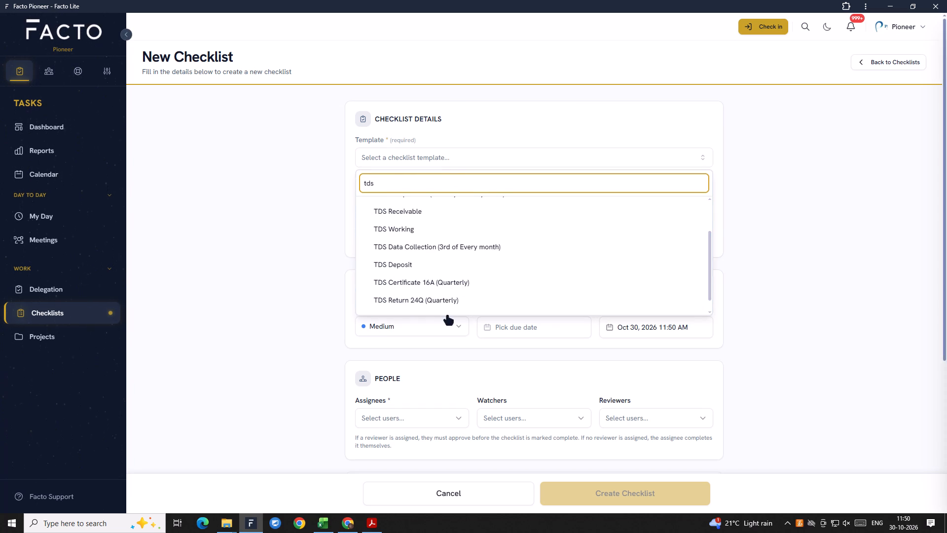
{"action": "scroll", "coordinate": [435, 287], "scroll_direction": "up", "scroll_amount": 2}
{"action": "scroll", "coordinate": [435, 286], "scroll_direction": "down", "scroll_amount": 11}
{"action": "left_click", "coordinate": [441, 290]}
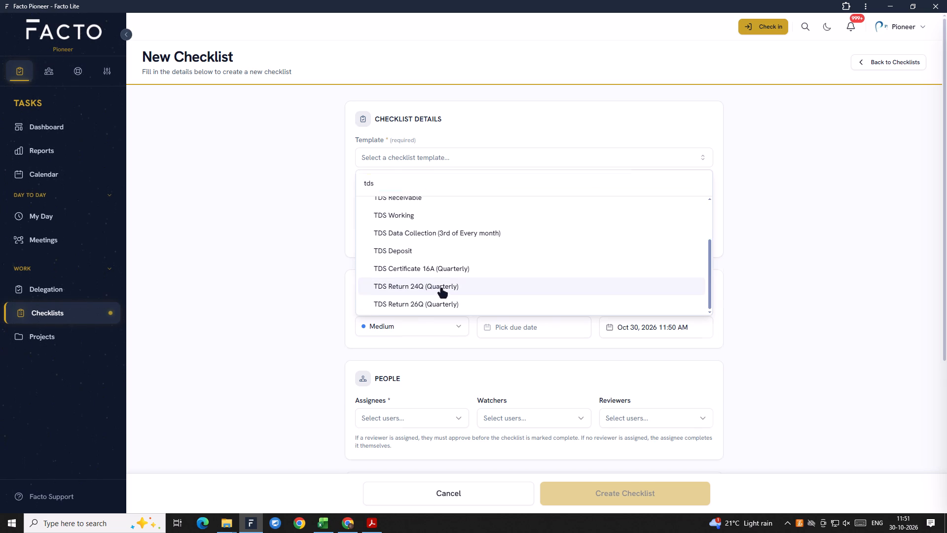
Set the checklist's due date to Oct 31, 2026 9:00 AM.
{"action": "scroll", "coordinate": [432, 281], "scroll_direction": "down", "scroll_amount": 2}
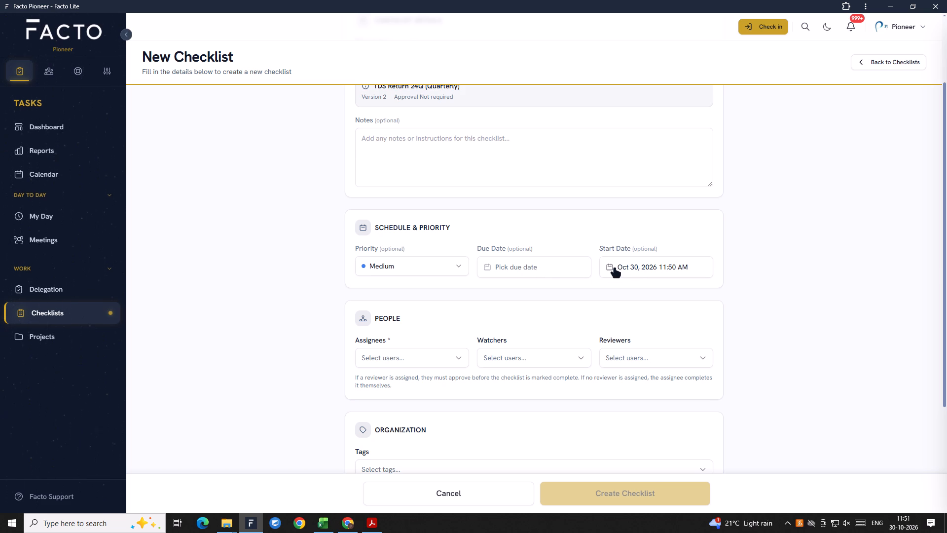
{"action": "left_click", "coordinate": [564, 267]}
{"action": "left_click", "coordinate": [598, 402]}
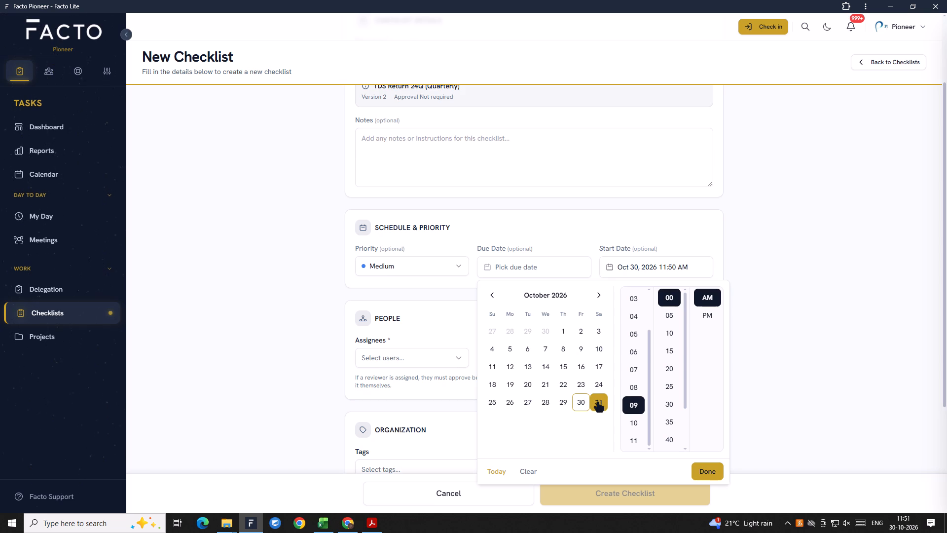
{"action": "left_click", "coordinate": [710, 480]}
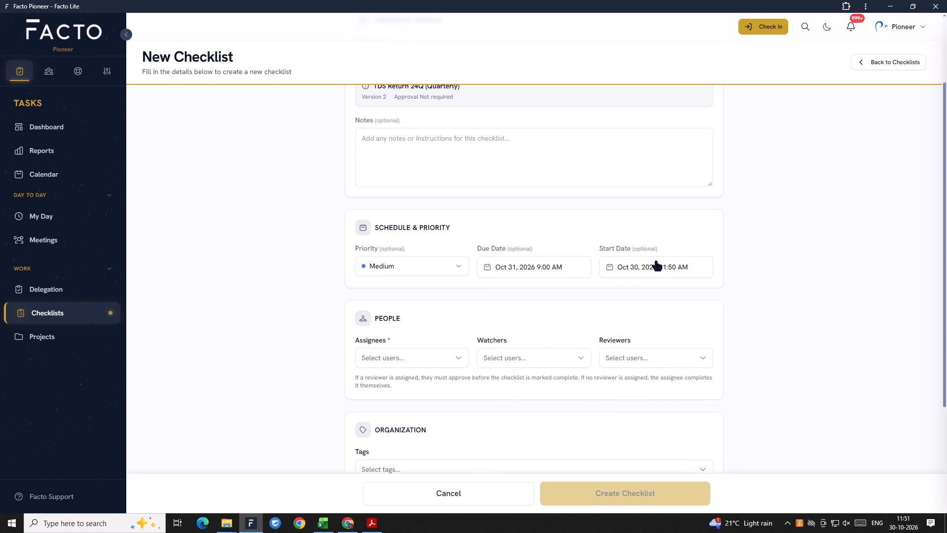
Assign the checklist to Sanyam.
{"action": "scroll", "coordinate": [422, 356], "scroll_direction": "down", "scroll_amount": 1}
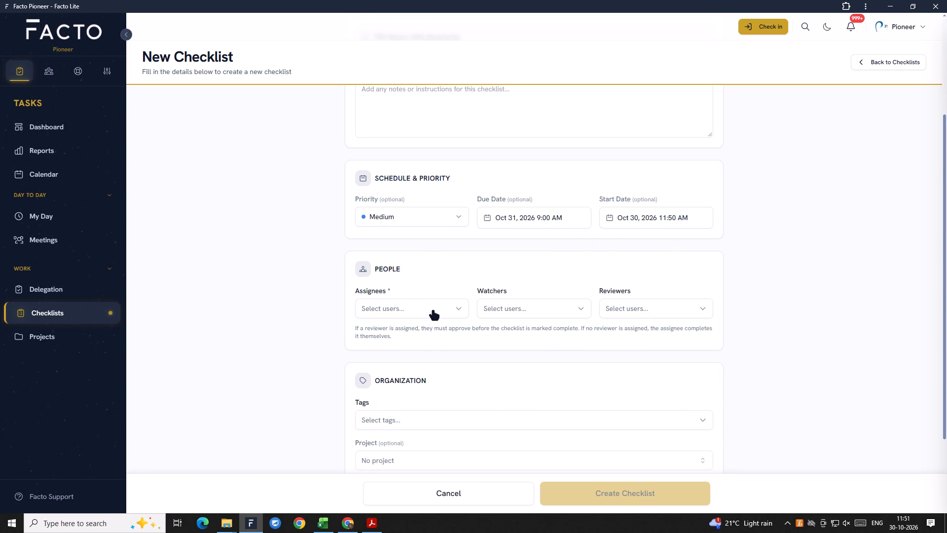
{"action": "left_click", "coordinate": [433, 311]}
{"action": "type", "text": "sanya"}
{"action": "left_click", "coordinate": [400, 349]}
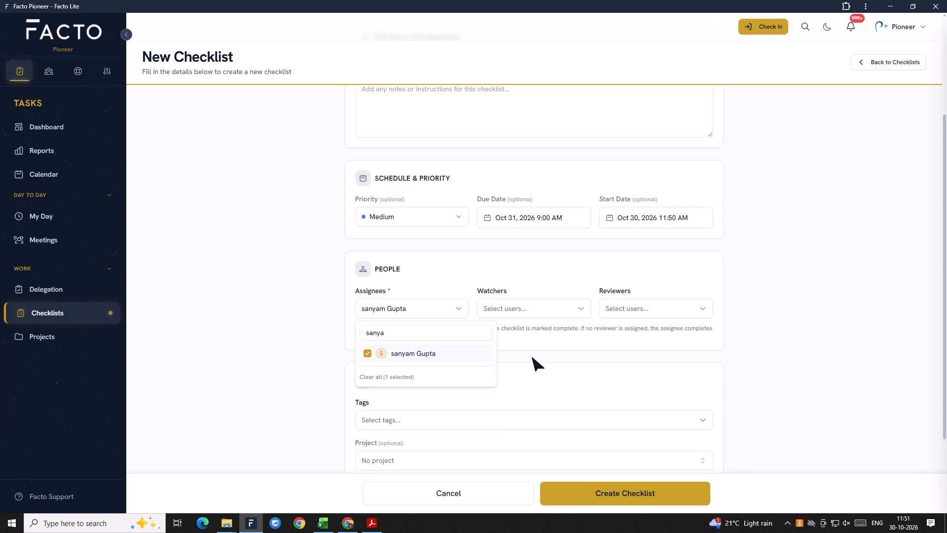
{"action": "left_click", "coordinate": [561, 335]}
Add CA Saurabh as a watcher of the checklist.
{"action": "left_click", "coordinate": [536, 298]}
{"action": "left_click", "coordinate": [536, 312]}
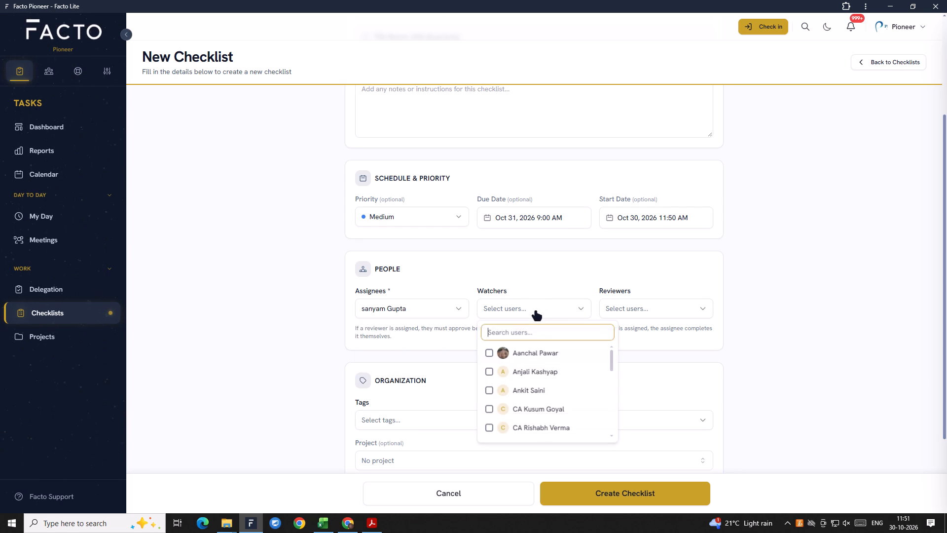
{"action": "type", "text": "saur"}
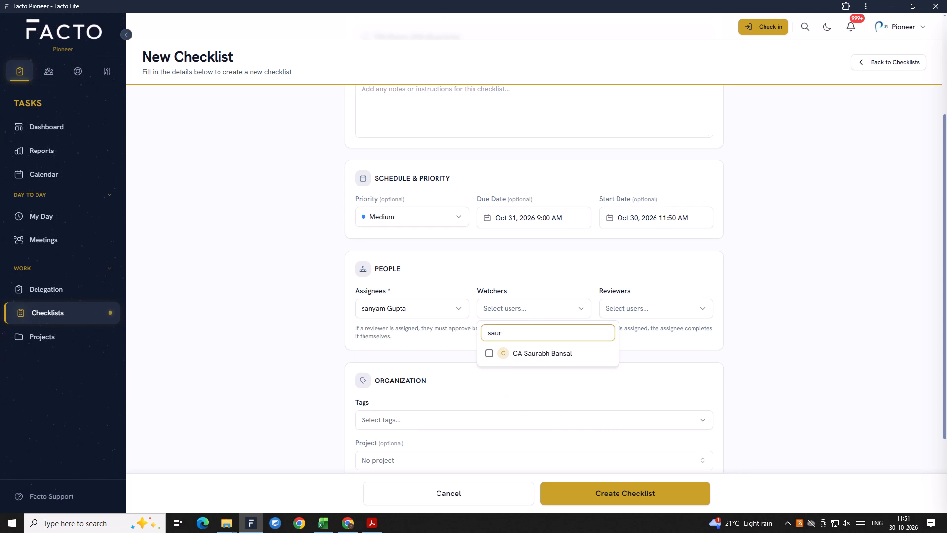
{"action": "left_click", "coordinate": [538, 356]}
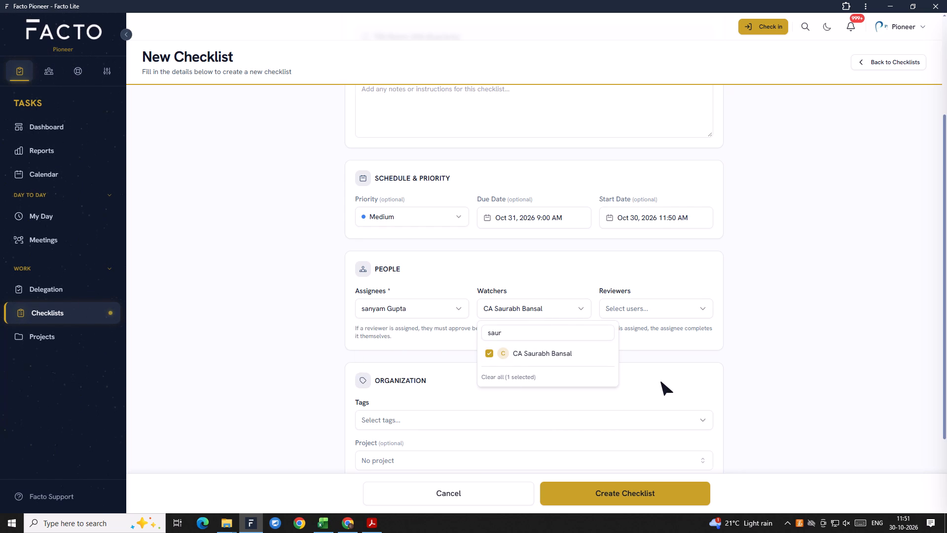
{"action": "left_click", "coordinate": [661, 382]}
Set CA Saurabh as the checklist's reviewer.
{"action": "left_click", "coordinate": [644, 305]}
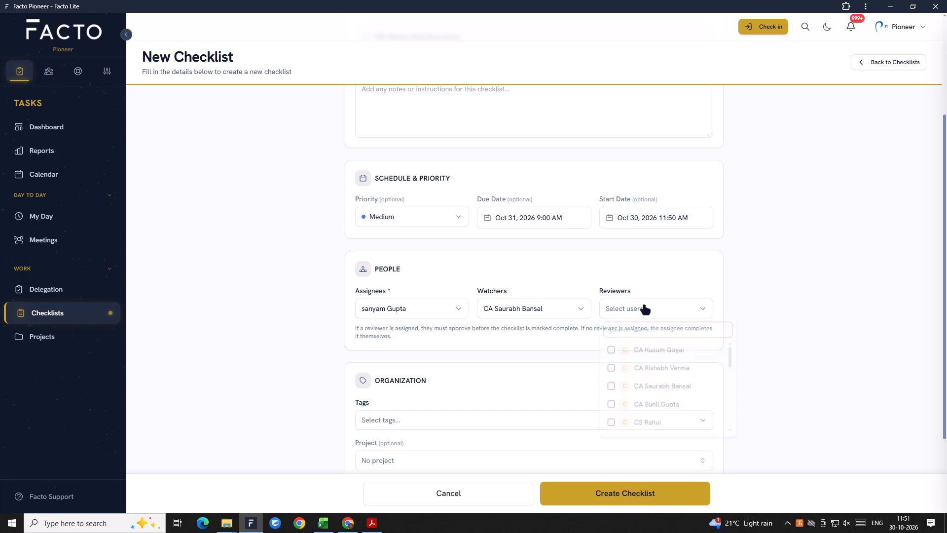
{"action": "type", "text": "sany"}
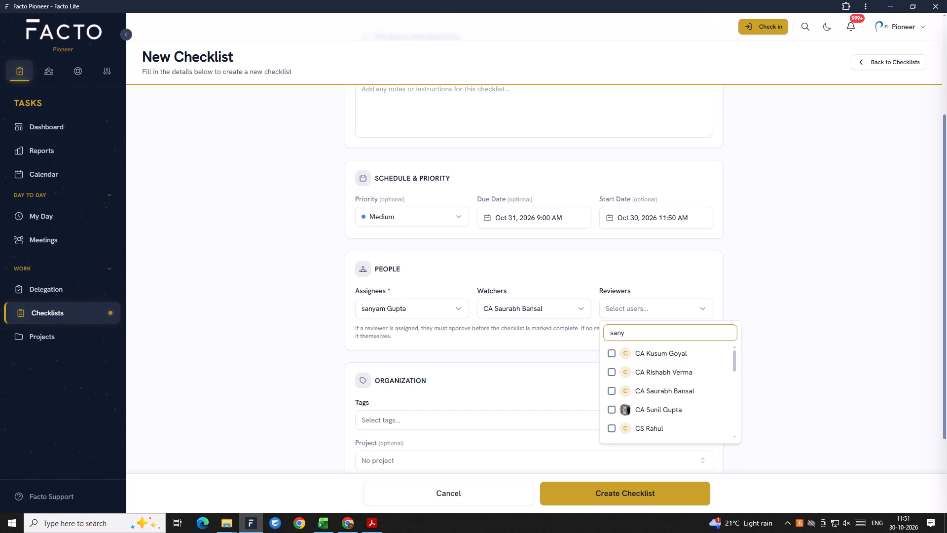
{"action": "type", "text": "am"}
{"action": "key", "text": "BackSpace"}
{"action": "key", "text": "BackSpace"}
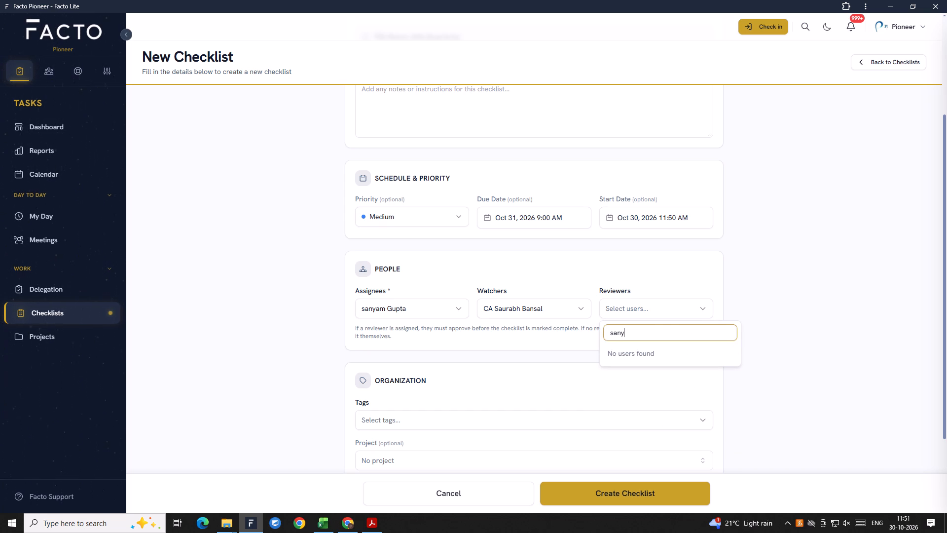
{"action": "key", "text": "BackSpace"}
{"action": "key", "text": "BackSpace"}
{"action": "key", "text": "BackSpace"}
{"action": "key", "text": "BackSpace"}
{"action": "key", "text": "BackSpace"}
{"action": "key", "text": "BackSpace"}
{"action": "type", "text": "saura"}
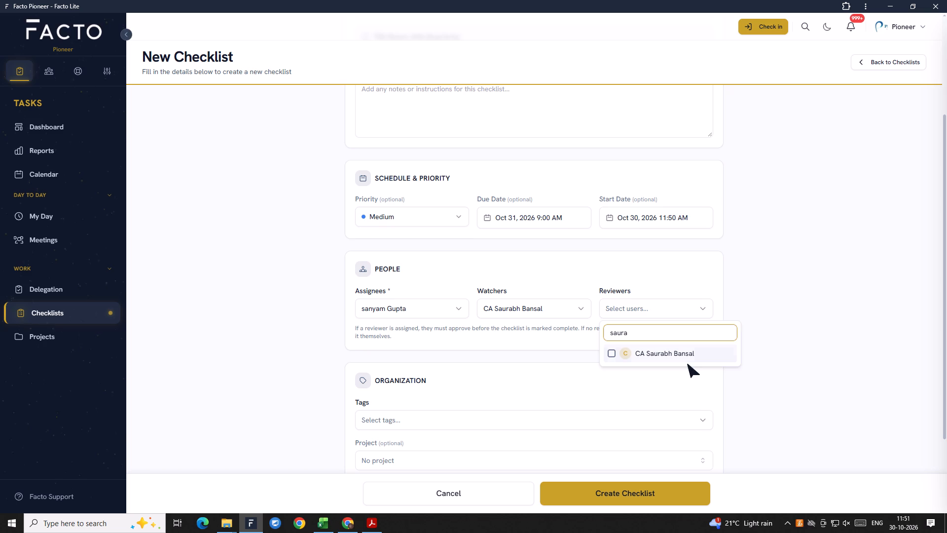
{"action": "left_click", "coordinate": [692, 358]}
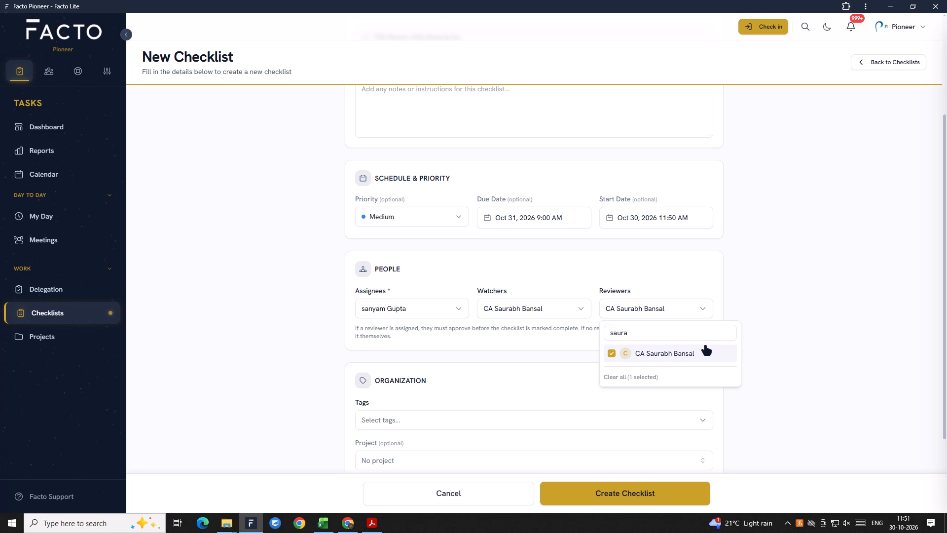
Add the TDS tag to the checklist.
{"action": "left_click", "coordinate": [766, 296]}
{"action": "scroll", "coordinate": [369, 378], "scroll_direction": "down", "scroll_amount": 2}
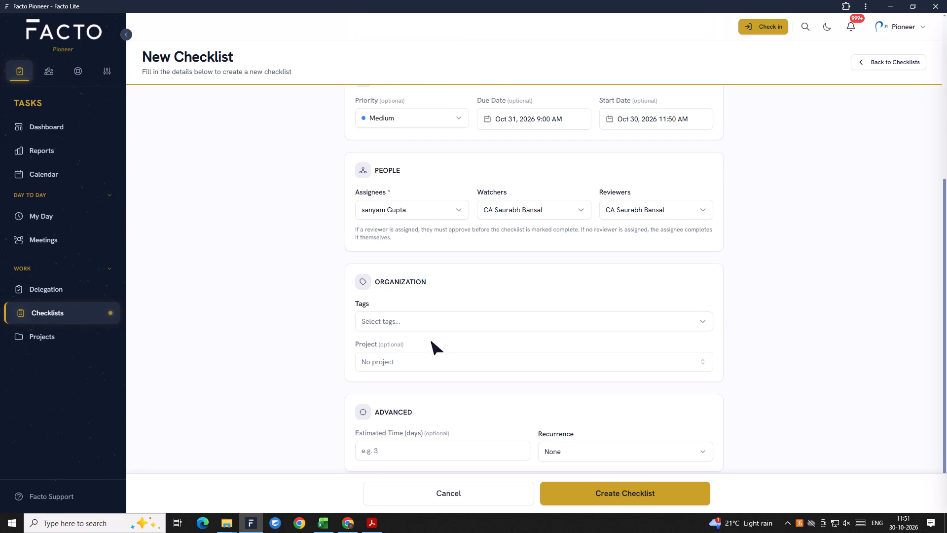
{"action": "left_click", "coordinate": [471, 321]}
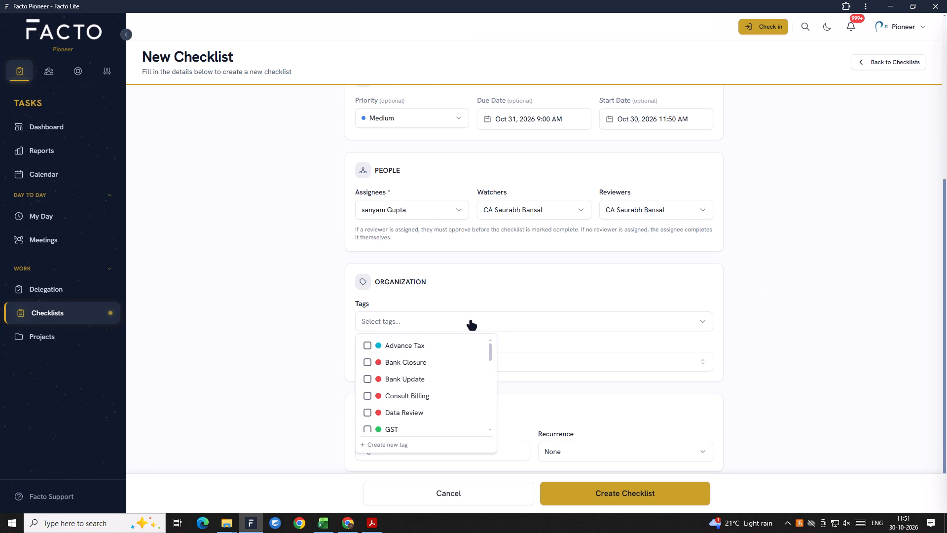
{"action": "scroll", "coordinate": [436, 397], "scroll_direction": "down", "scroll_amount": 3}
{"action": "scroll", "coordinate": [438, 340], "scroll_direction": "up", "scroll_amount": 2}
{"action": "left_click", "coordinate": [441, 327]}
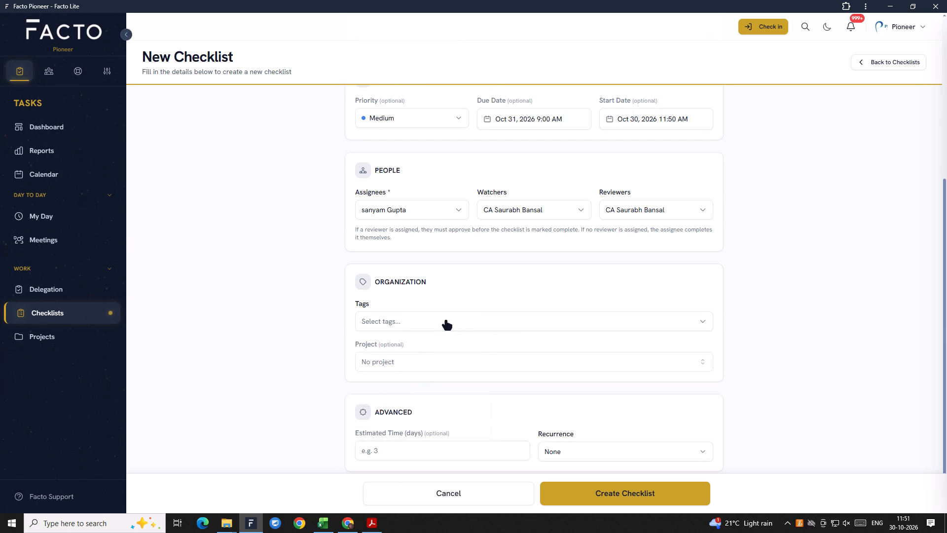
{"action": "left_click", "coordinate": [446, 321]}
{"action": "type", "text": "tds"}
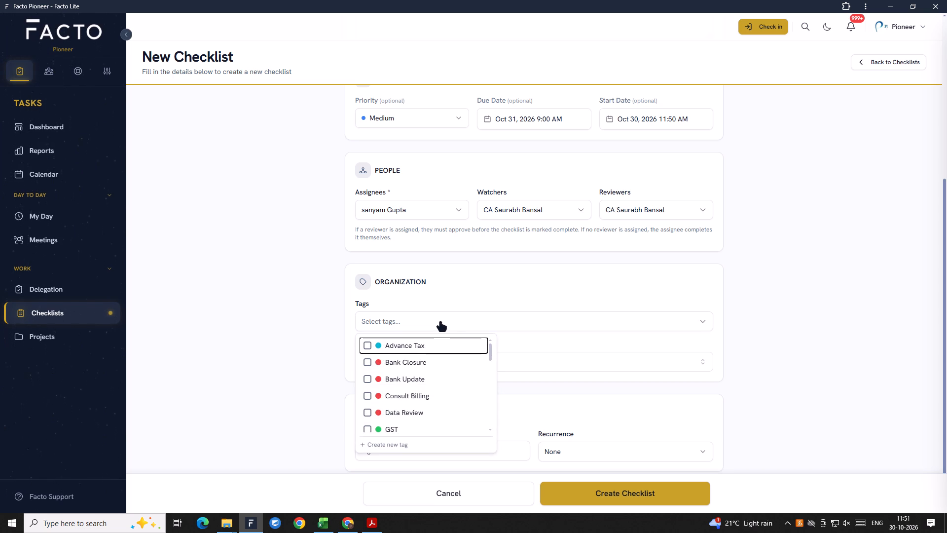
{"action": "scroll", "coordinate": [432, 406], "scroll_direction": "down", "scroll_amount": 6}
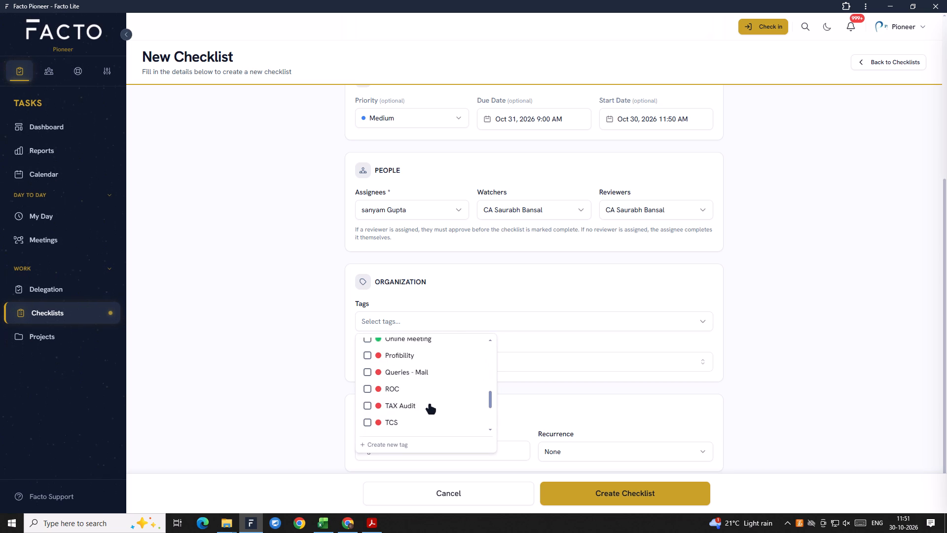
{"action": "left_click", "coordinate": [381, 408]}
{"action": "left_click", "coordinate": [582, 424]}
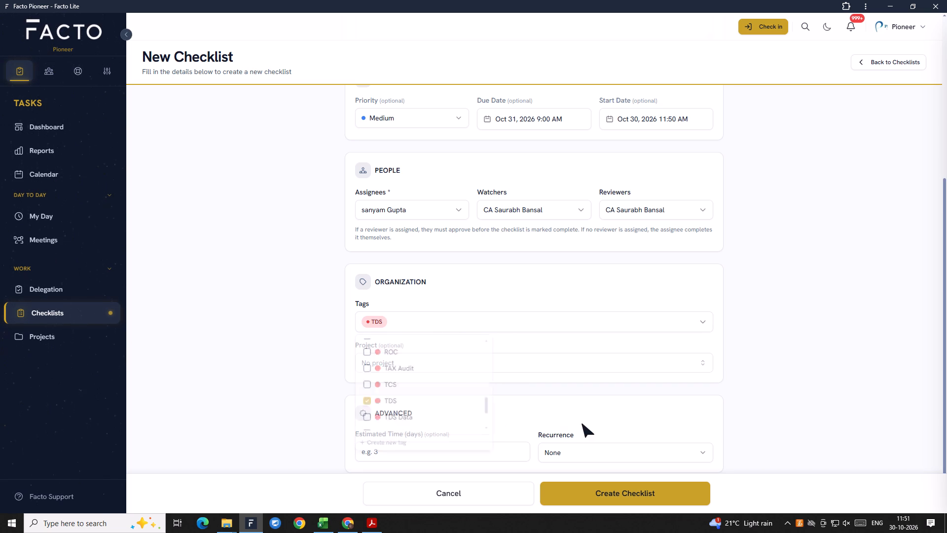
Link the checklist to the project Yashu Iron Private Limited.
{"action": "left_click", "coordinate": [414, 363]}
{"action": "type", "text": "tds"}
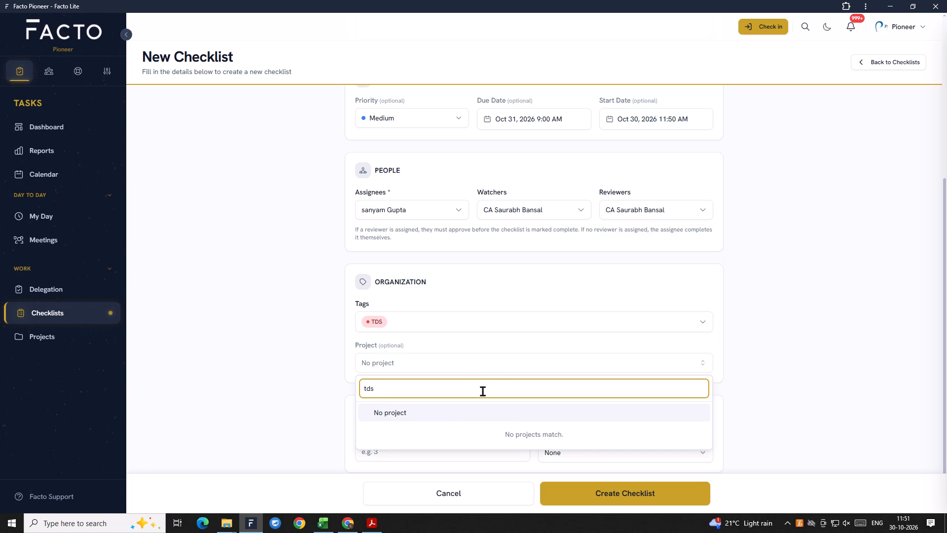
{"action": "key", "text": "BackSpace"}
{"action": "key", "text": "BackSpace"}
{"action": "key", "text": "BackSpace"}
{"action": "key", "text": "BackSpace"}
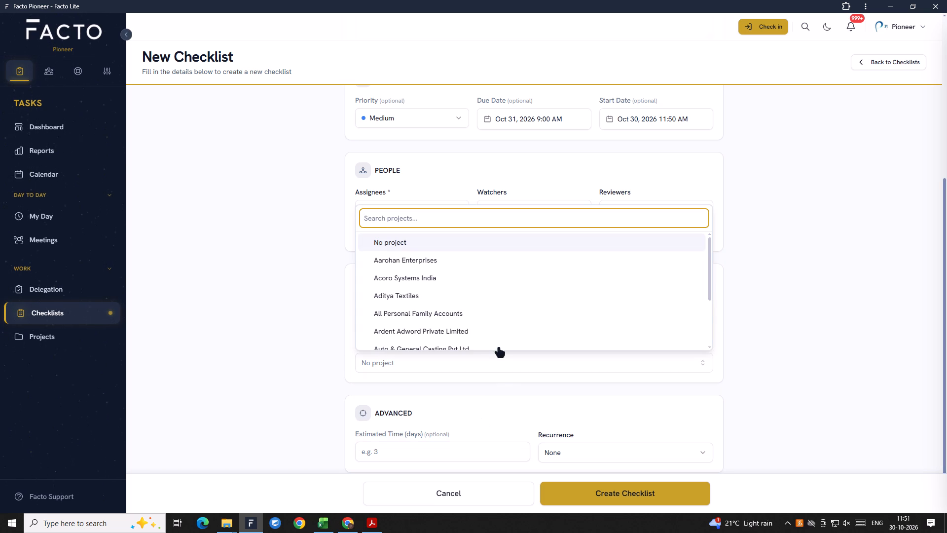
{"action": "type", "text": "yashyu"}
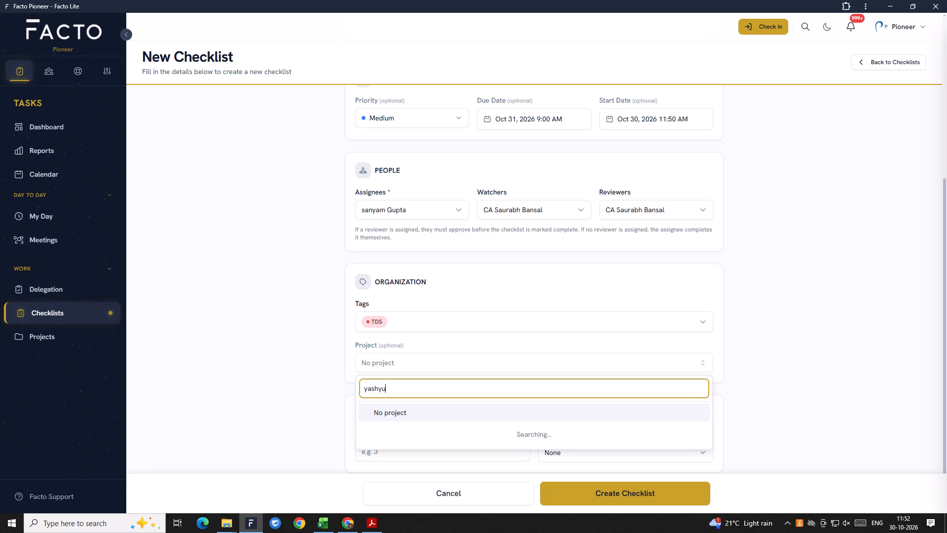
{"action": "key", "text": "BackSpace"}
{"action": "key", "text": "BackSpace"}
{"action": "type", "text": "u uir"}
{"action": "key", "text": "BackSpace"}
{"action": "key", "text": "BackSpace"}
{"action": "key", "text": "BackSpace"}
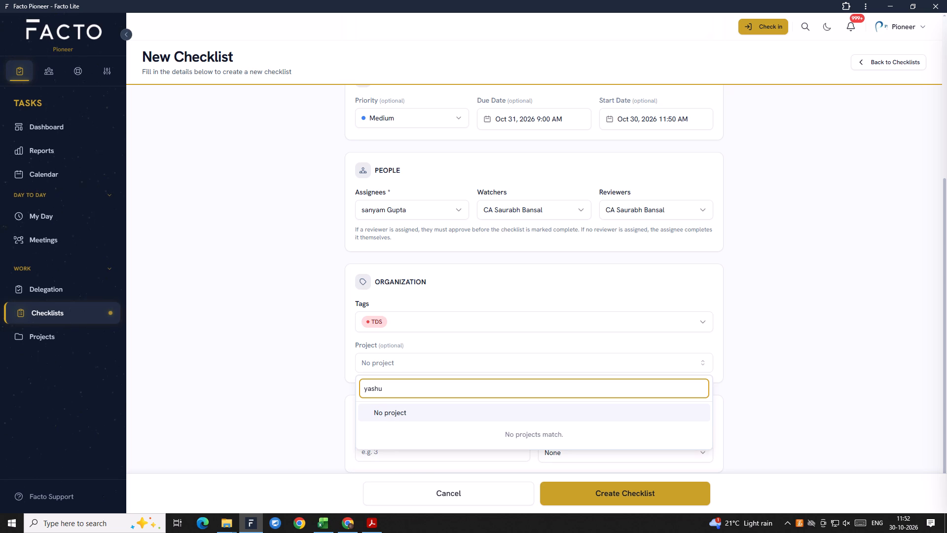
{"action": "type", "text": "ir"}
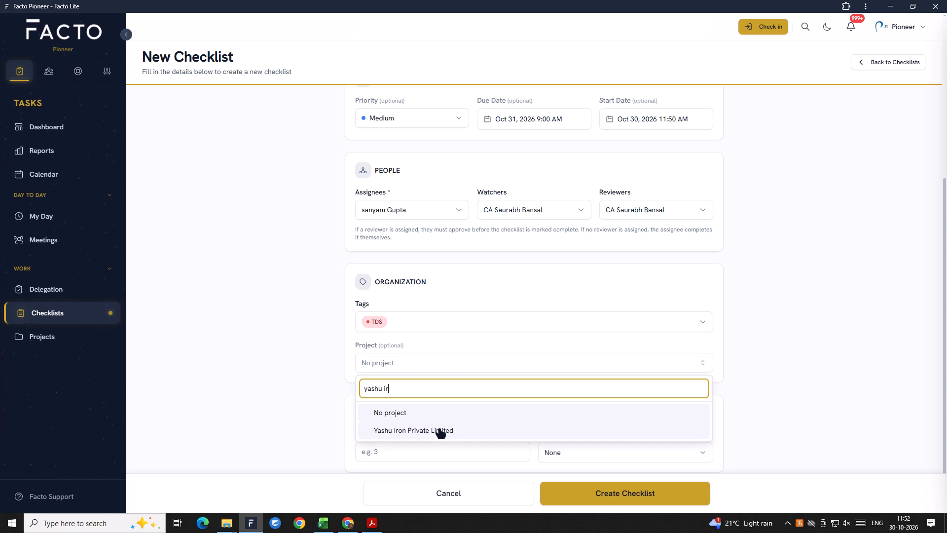
{"action": "left_click", "coordinate": [439, 430]}
Create the checklist with the completed details.
{"action": "scroll", "coordinate": [637, 381], "scroll_direction": "down", "scroll_amount": 7}
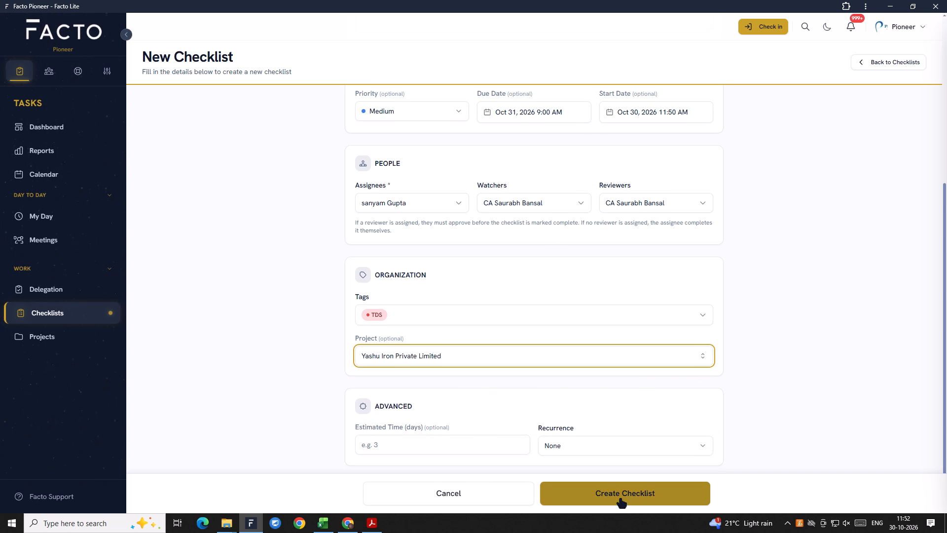
{"action": "left_click", "coordinate": [620, 499]}
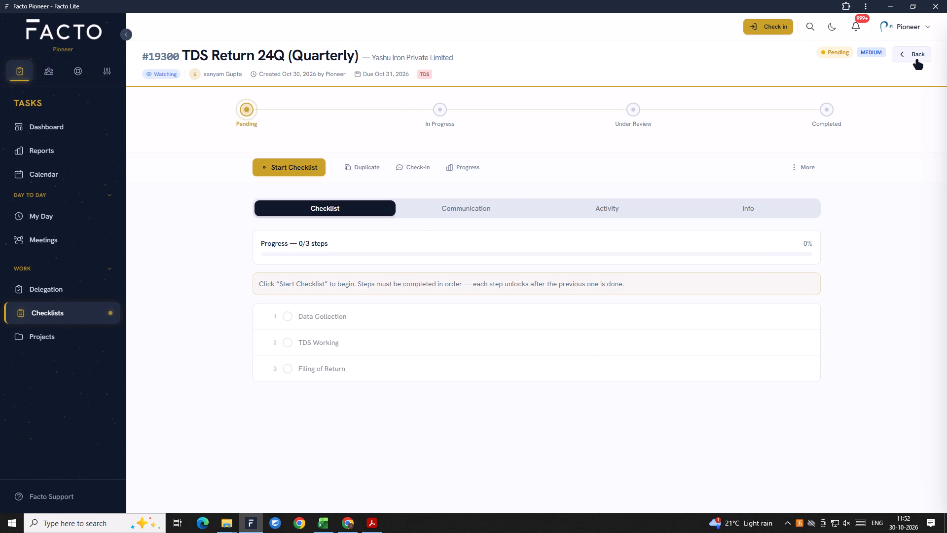
Open the new checklist's info and examine its details, including the watcher and reviewer selections.
{"action": "left_click", "coordinate": [742, 207]}
{"action": "scroll", "coordinate": [641, 340], "scroll_direction": "down", "scroll_amount": 4}
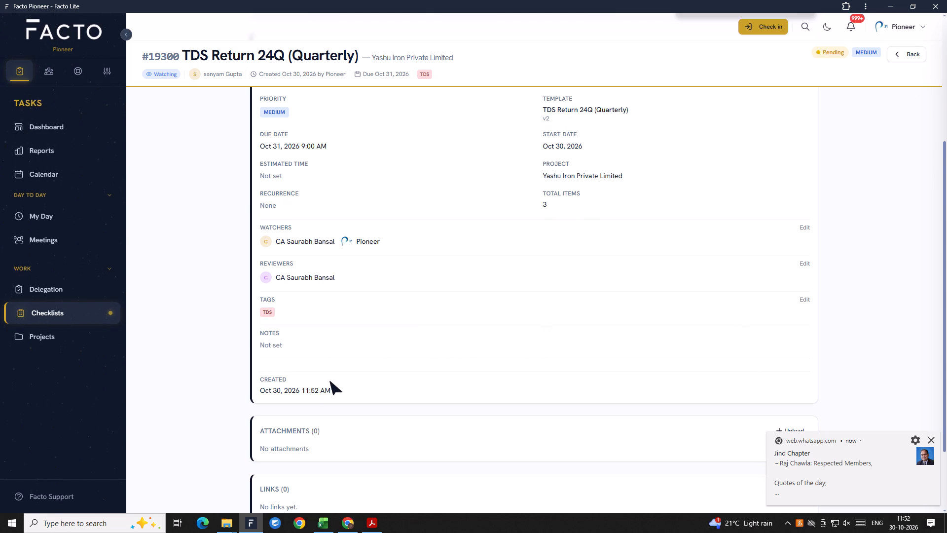
{"action": "scroll", "coordinate": [330, 381], "scroll_direction": "down", "scroll_amount": 3}
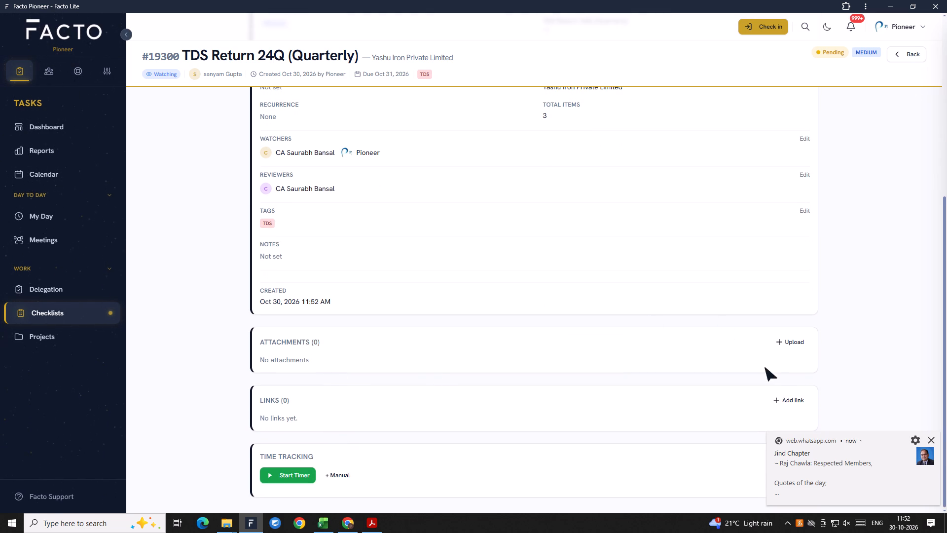
{"action": "left_click", "coordinate": [933, 443]}
{"action": "scroll", "coordinate": [856, 277], "scroll_direction": "up", "scroll_amount": 4}
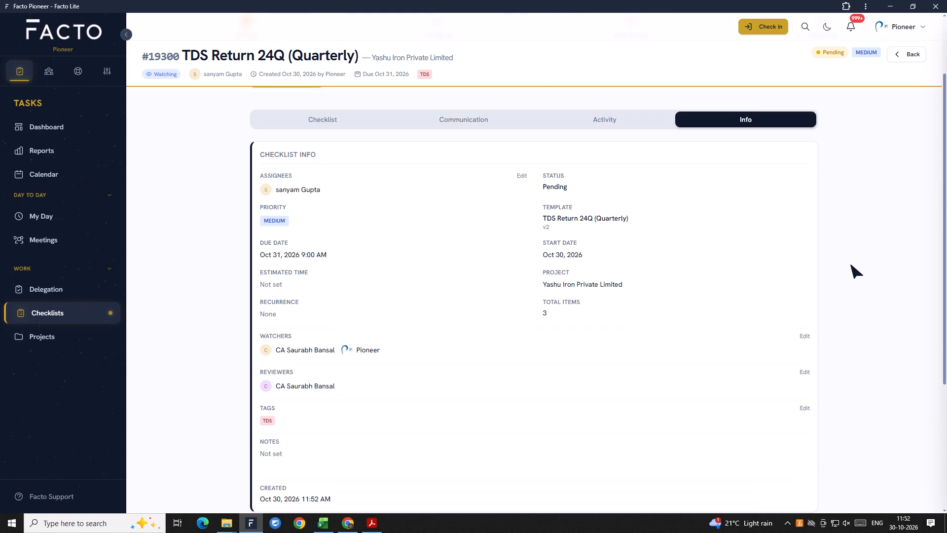
{"action": "left_click", "coordinate": [808, 344]}
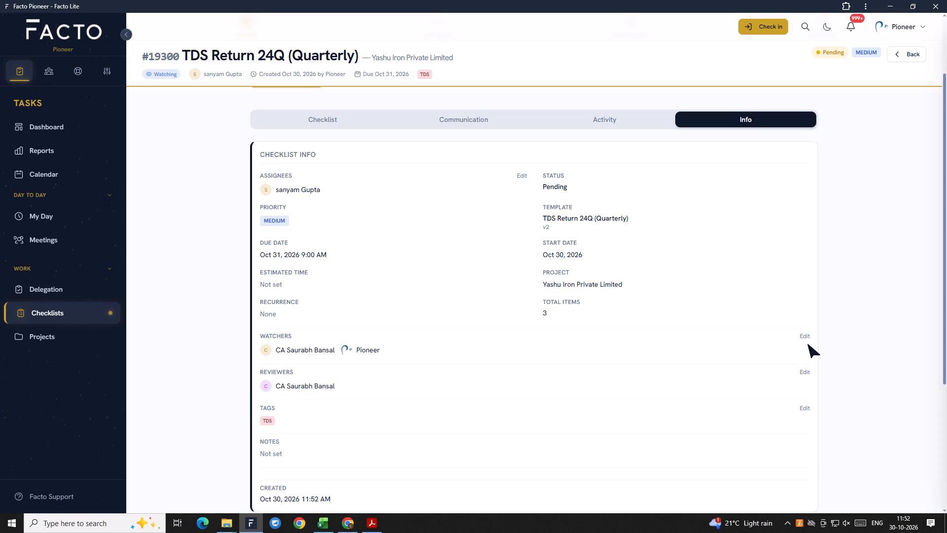
{"action": "left_click", "coordinate": [804, 336]}
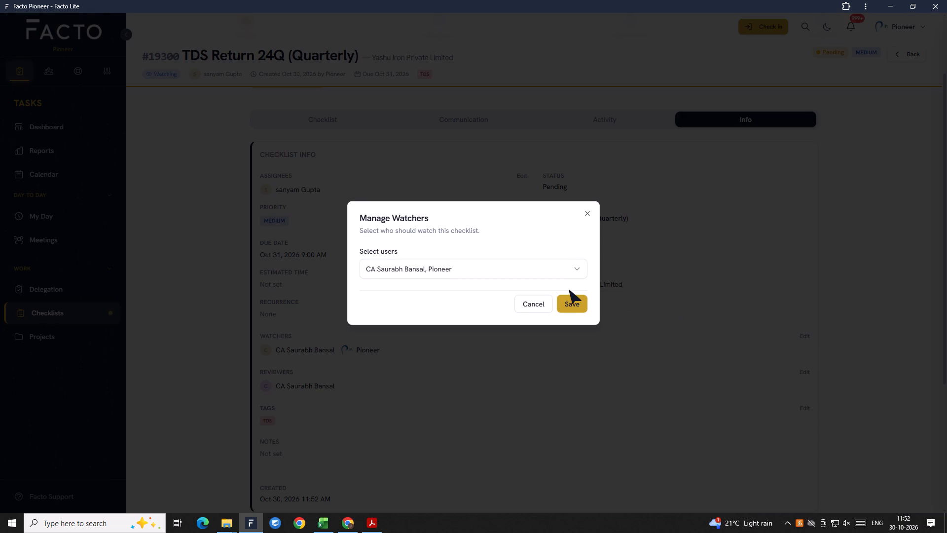
{"action": "left_click", "coordinate": [543, 305]}
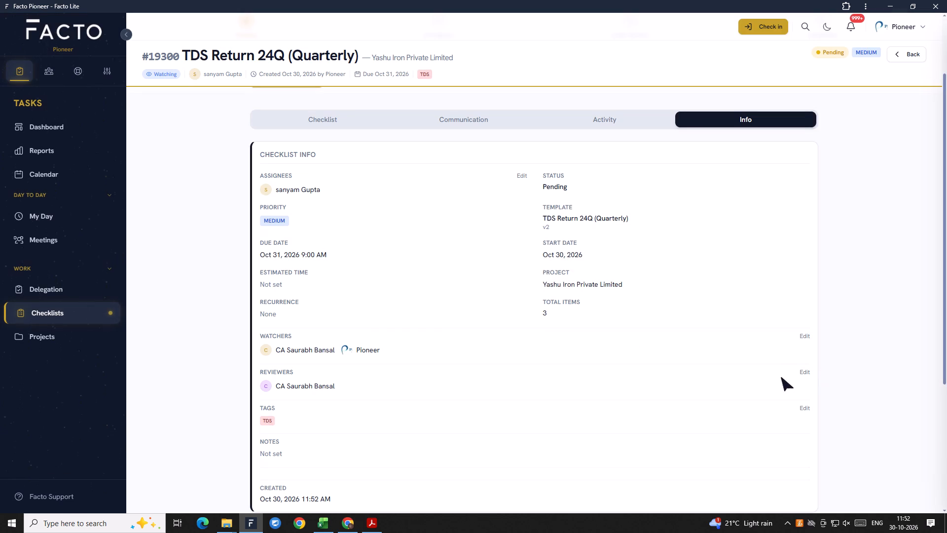
{"action": "scroll", "coordinate": [557, 377], "scroll_direction": "down", "scroll_amount": 1}
{"action": "left_click", "coordinate": [804, 360]}
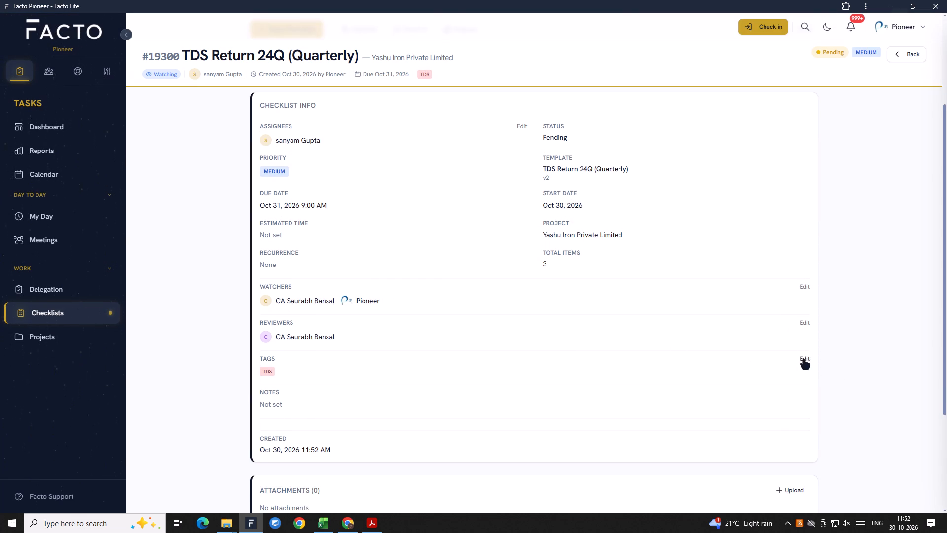
{"action": "left_click", "coordinate": [536, 300]}
{"action": "left_click", "coordinate": [802, 324]}
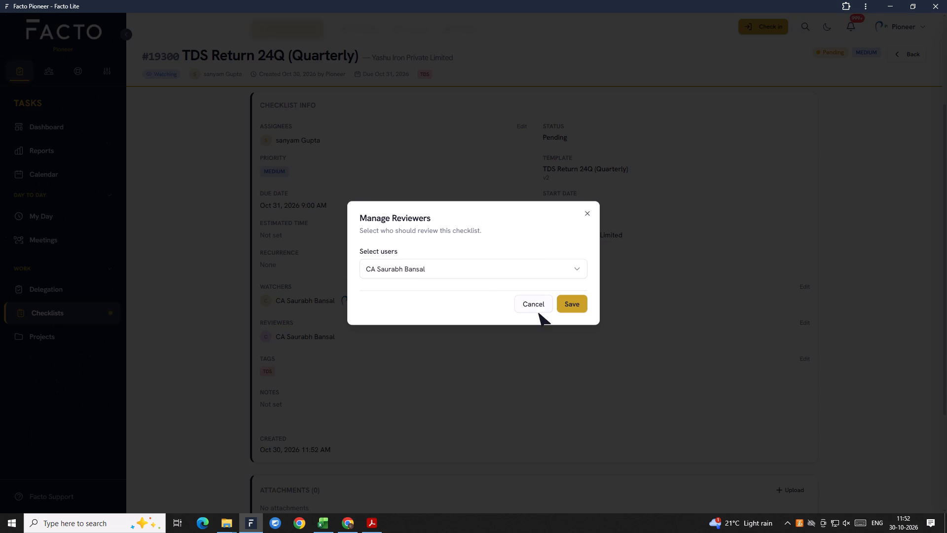
{"action": "left_click", "coordinate": [538, 306]}
Examine the checklist's notes, attachments, links and time tracking sections, opening the notes for editing.
{"action": "scroll", "coordinate": [498, 341], "scroll_direction": "down", "scroll_amount": 3}
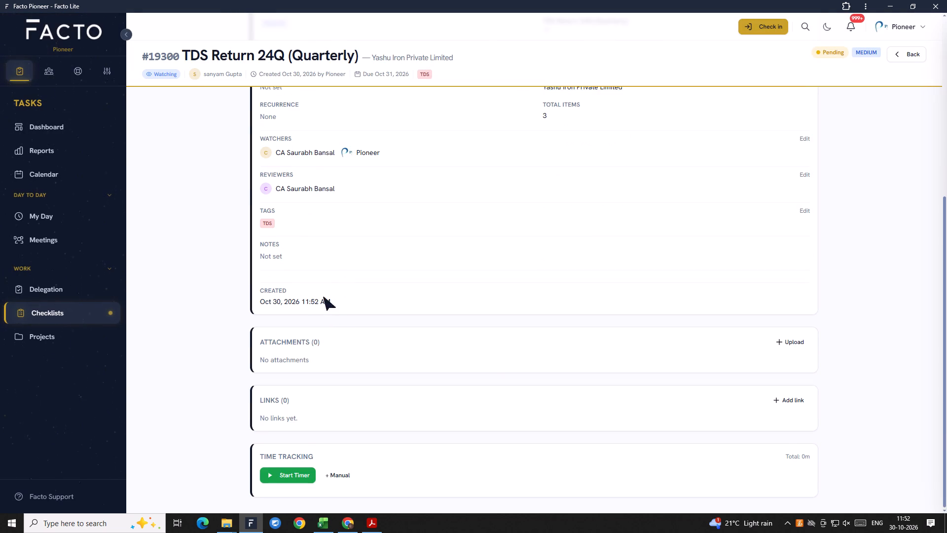
{"action": "left_click", "coordinate": [329, 258]}
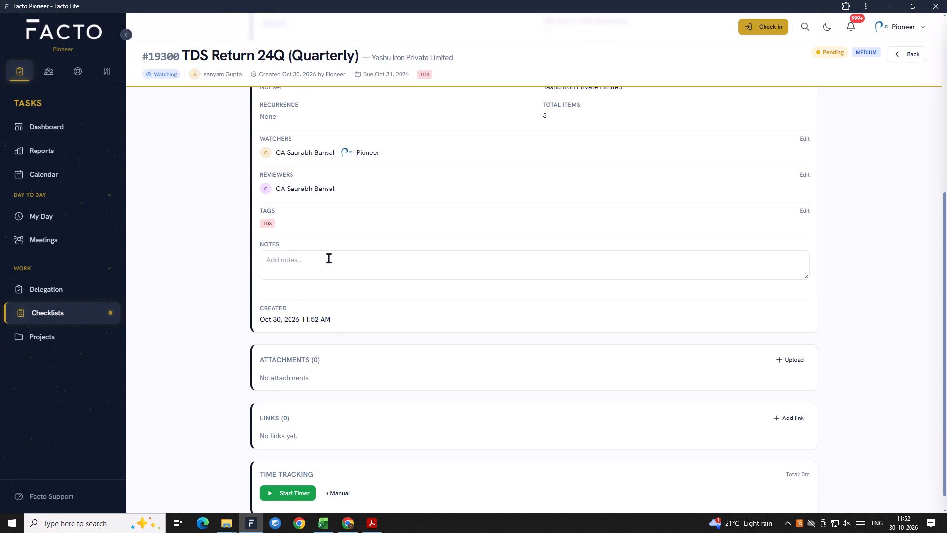
{"action": "scroll", "coordinate": [394, 310], "scroll_direction": "down", "scroll_amount": 2}
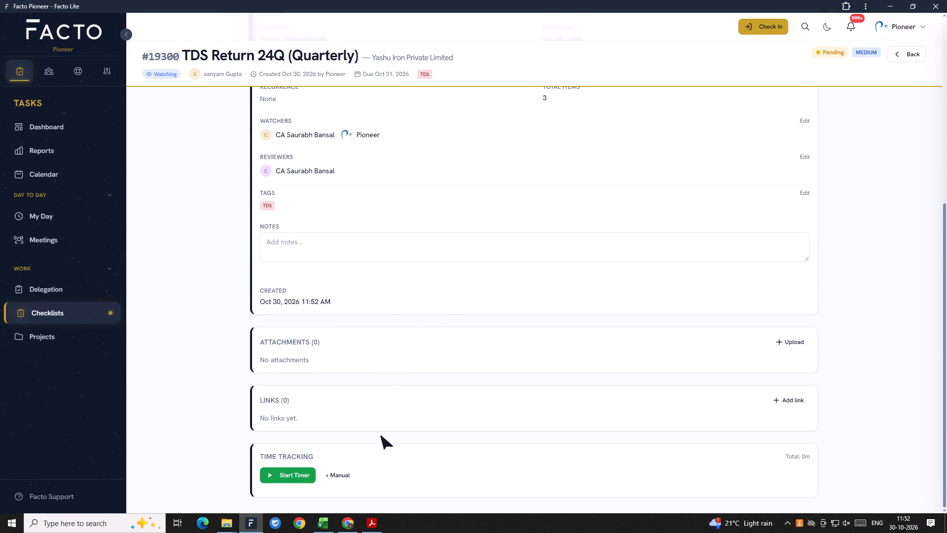
{"action": "scroll", "coordinate": [376, 407], "scroll_direction": "up", "scroll_amount": 4}
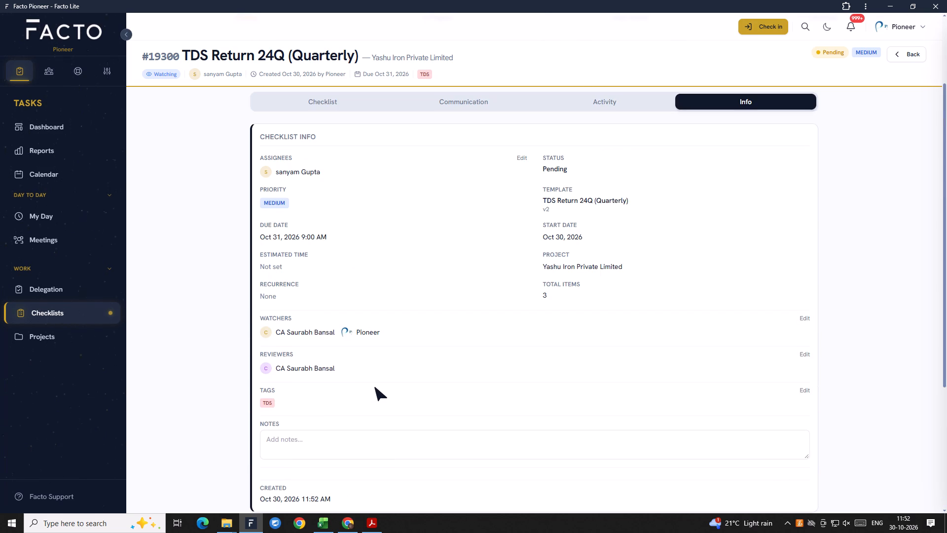
{"action": "scroll", "coordinate": [375, 387], "scroll_direction": "up", "scroll_amount": 1}
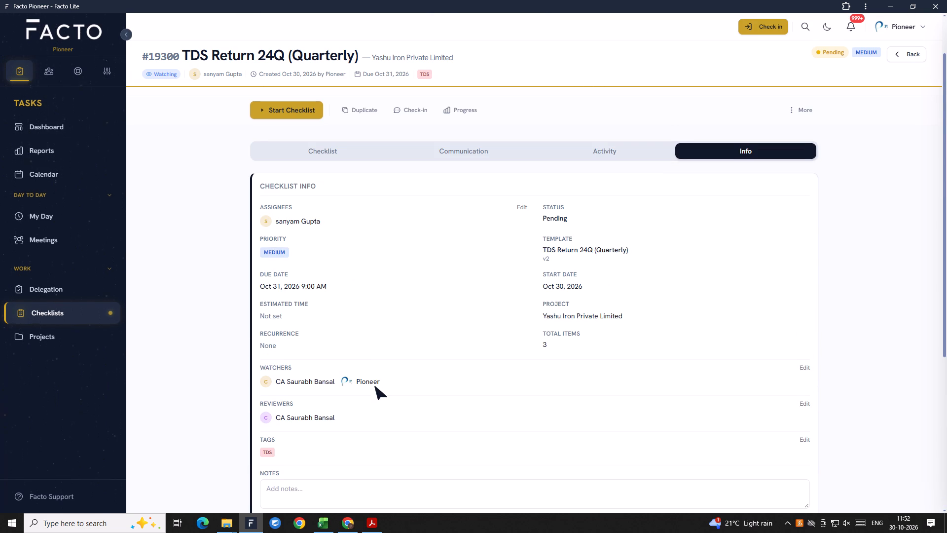
{"action": "scroll", "coordinate": [375, 386], "scroll_direction": "up", "scroll_amount": 3}
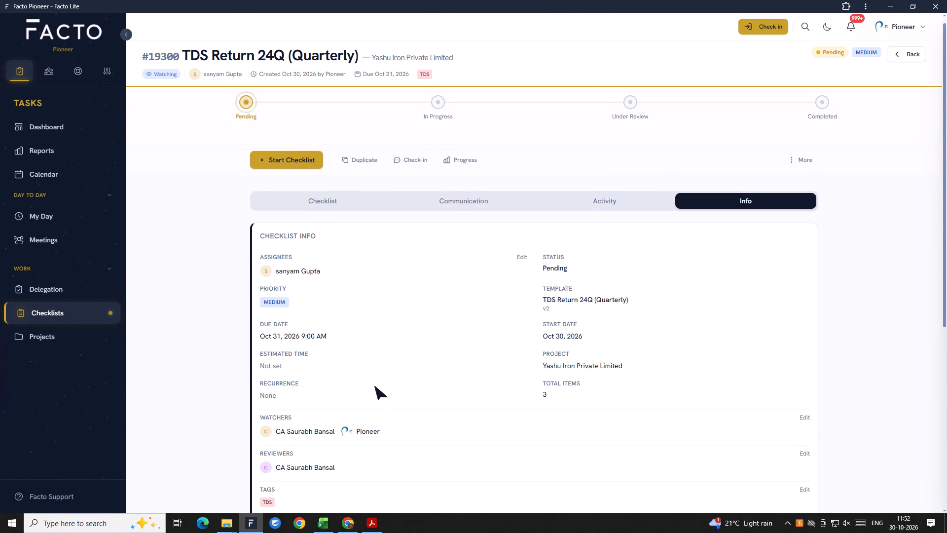
{"action": "scroll", "coordinate": [375, 386], "scroll_direction": "up", "scroll_amount": 3}
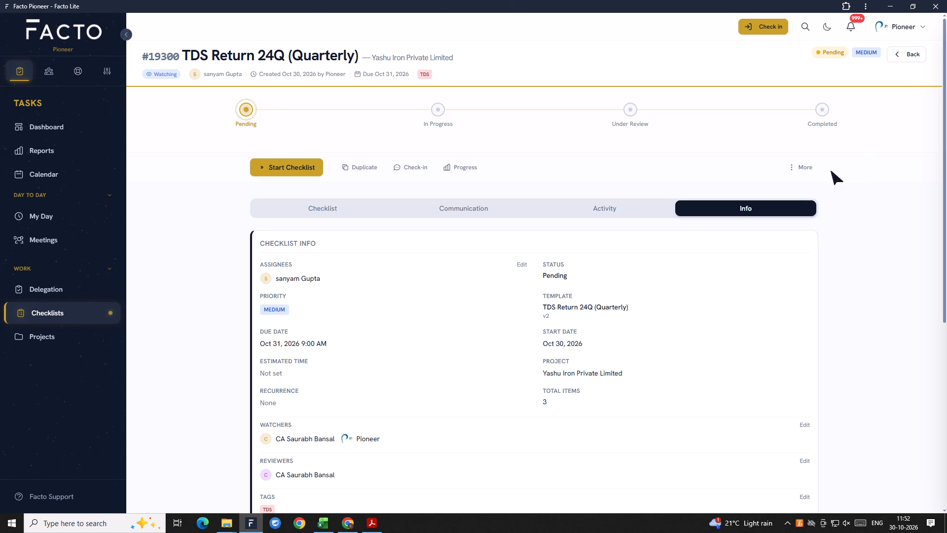
View the additional checklist actions and the options for setting a reminder.
{"action": "left_click", "coordinate": [793, 170]}
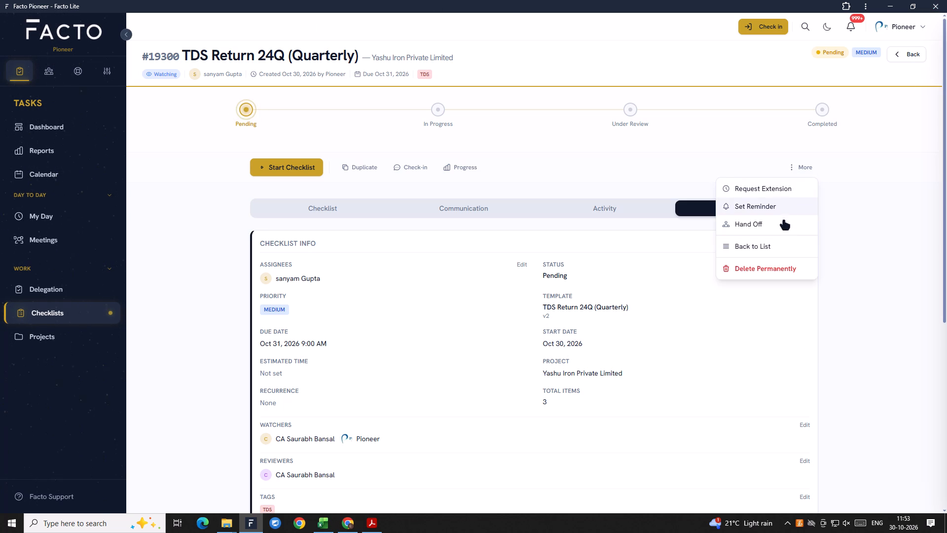
{"action": "scroll", "coordinate": [716, 379], "scroll_direction": "down", "scroll_amount": 3}
{"action": "scroll", "coordinate": [716, 379], "scroll_direction": "up", "scroll_amount": 3}
{"action": "left_click", "coordinate": [770, 213]}
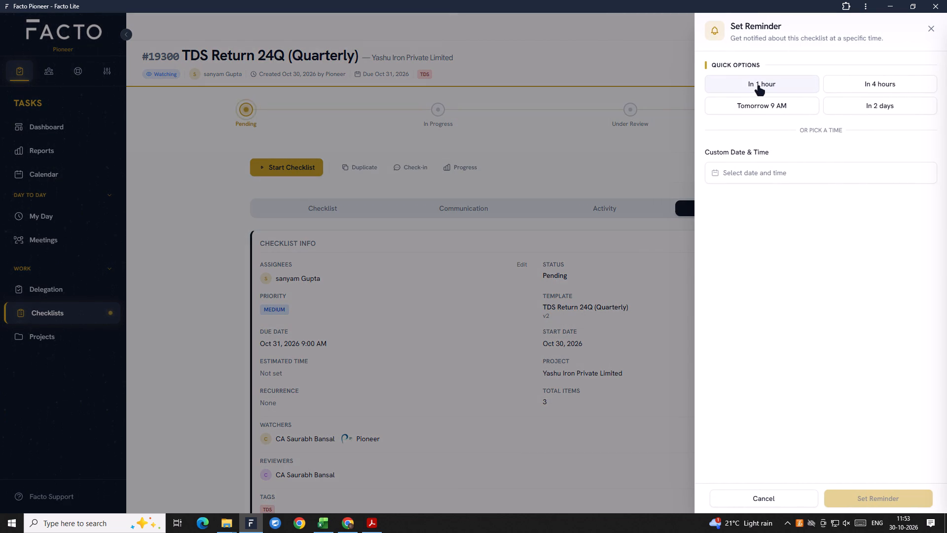
{"action": "left_click", "coordinate": [604, 290]}
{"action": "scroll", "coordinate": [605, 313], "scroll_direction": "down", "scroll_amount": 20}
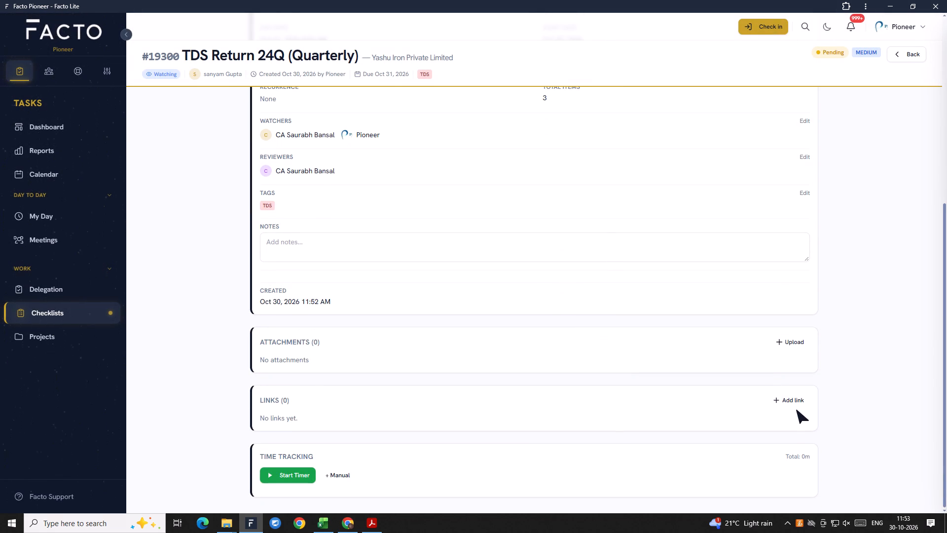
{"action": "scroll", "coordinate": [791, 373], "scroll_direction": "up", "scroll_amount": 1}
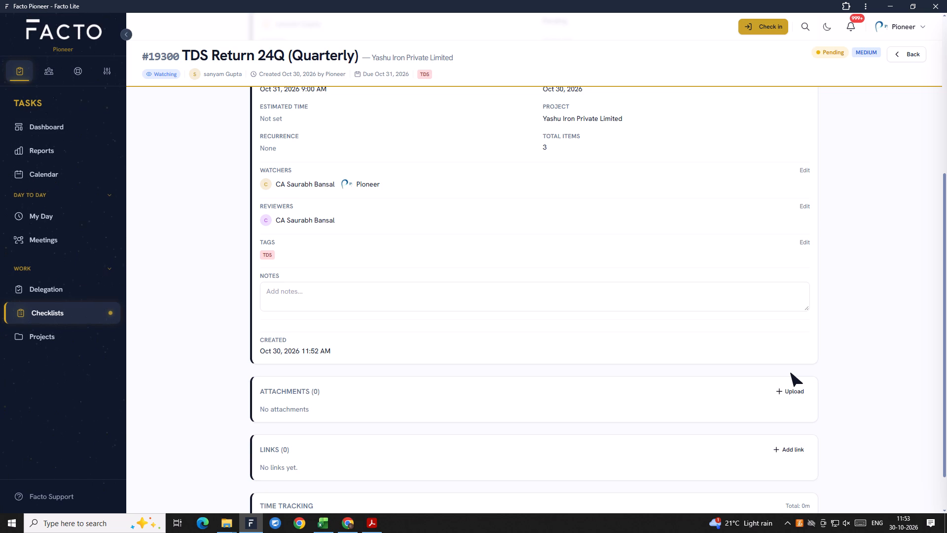
Look over the TDS checklist's info once more and go back to the blank new checklist form.
{"action": "scroll", "coordinate": [791, 373], "scroll_direction": "up", "scroll_amount": 8}
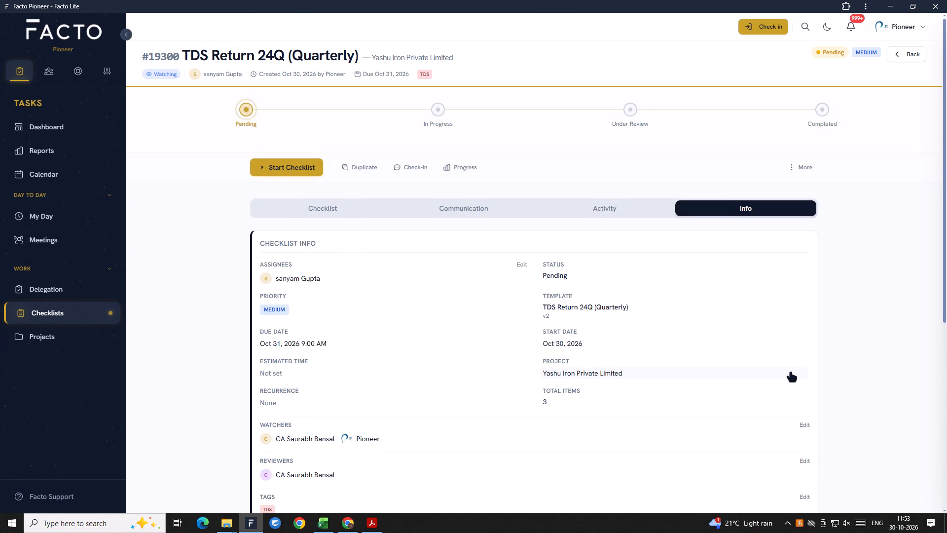
{"action": "scroll", "coordinate": [791, 373], "scroll_direction": "up", "scroll_amount": 1}
{"action": "scroll", "coordinate": [817, 196], "scroll_direction": "down", "scroll_amount": 5}
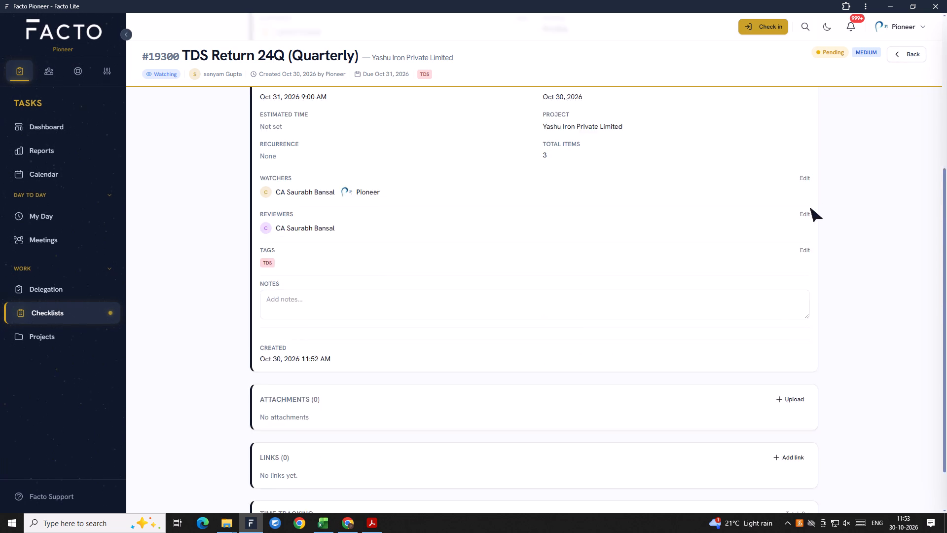
{"action": "scroll", "coordinate": [810, 208], "scroll_direction": "down", "scroll_amount": 9}
{"action": "scroll", "coordinate": [815, 192], "scroll_direction": "up", "scroll_amount": 8}
{"action": "left_click", "coordinate": [910, 57]}
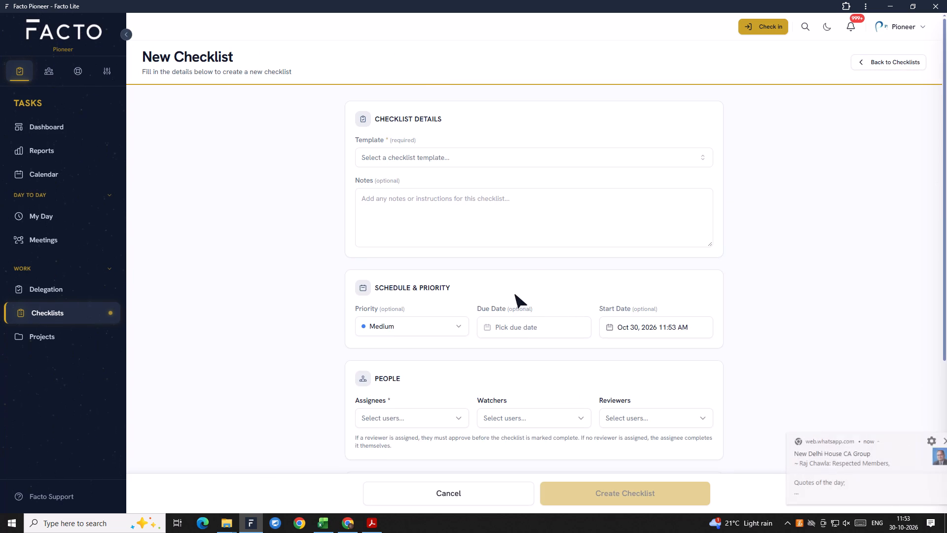
Check the TDS and GST entries for Yashu Iron Private Limited in the TAX AUDIT 22 Excel workbook, and return to Facto.
{"action": "key", "text": "alt+Tab"}
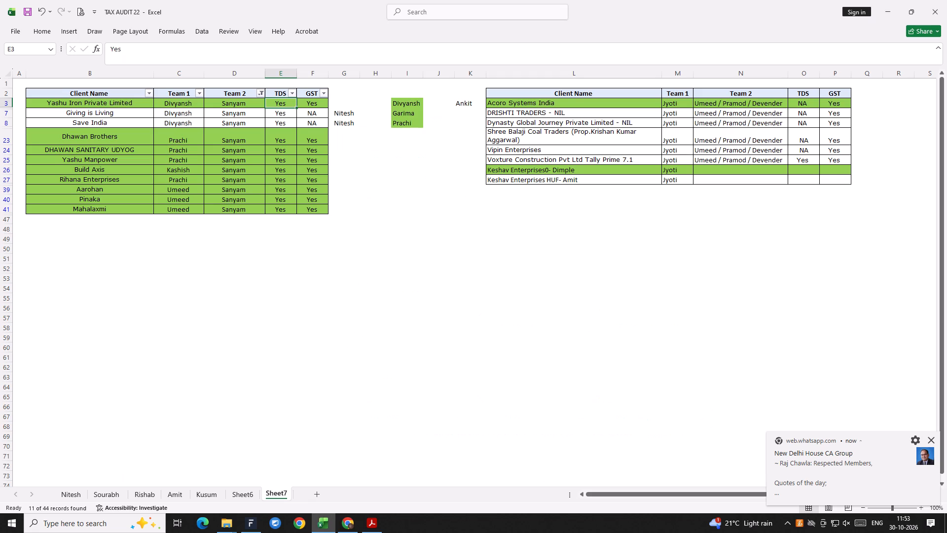
{"action": "key", "text": "Down"}
{"action": "key", "text": "Right"}
{"action": "key", "text": "Up"}
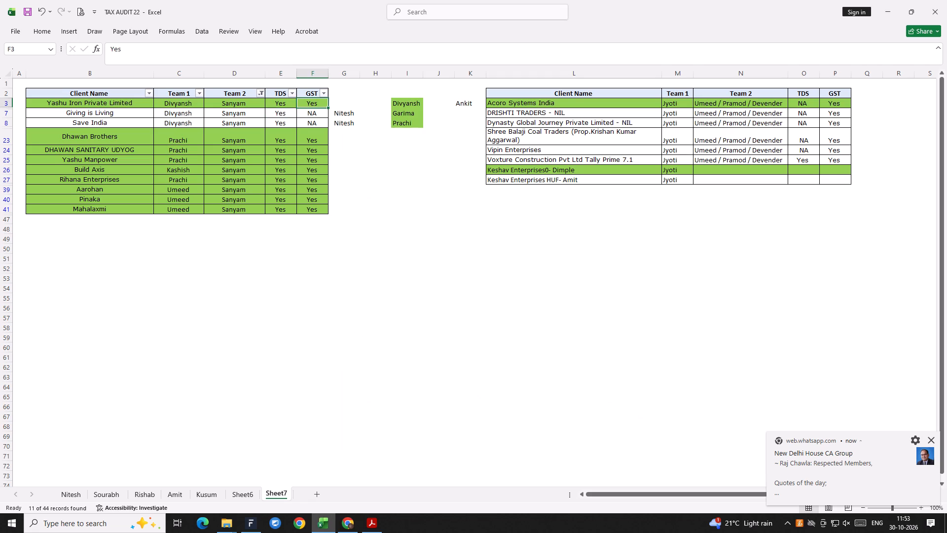
{"action": "key", "text": "Left"}
{"action": "key", "text": "Right"}
{"action": "key", "text": "Left"}
{"action": "key", "text": "Right"}
{"action": "key", "text": "Left"}
{"action": "key", "text": "alt+Tab"}
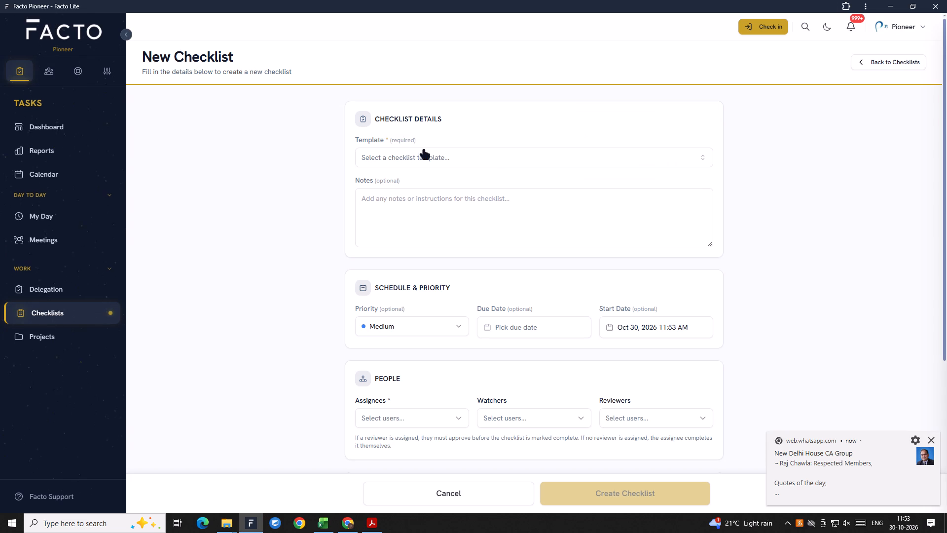
Search the checklist templates for "gst r1" and clear the search.
{"action": "left_click", "coordinate": [424, 162]}
{"action": "type", "text": "gst ri"}
{"action": "key", "text": "BackSpace"}
{"action": "key", "text": "1"}
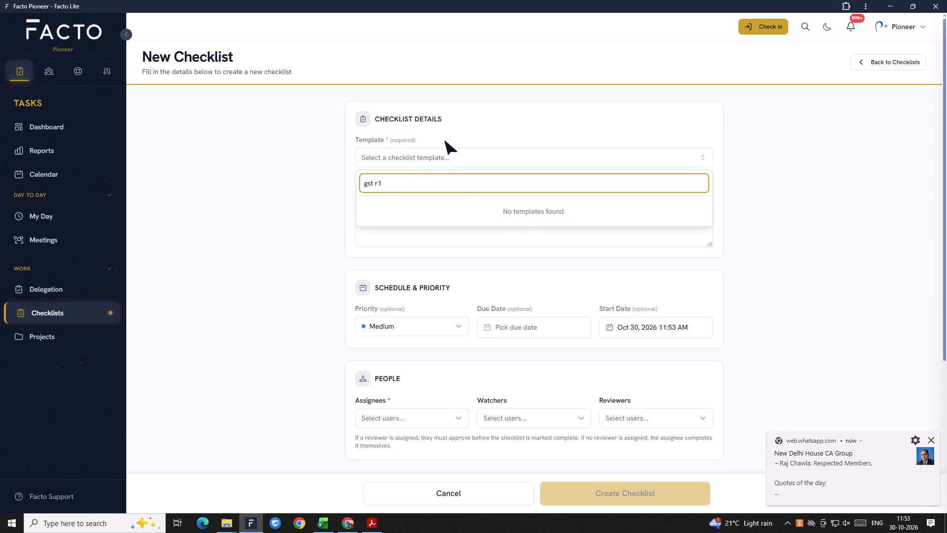
{"action": "key", "text": "BackSpace"}
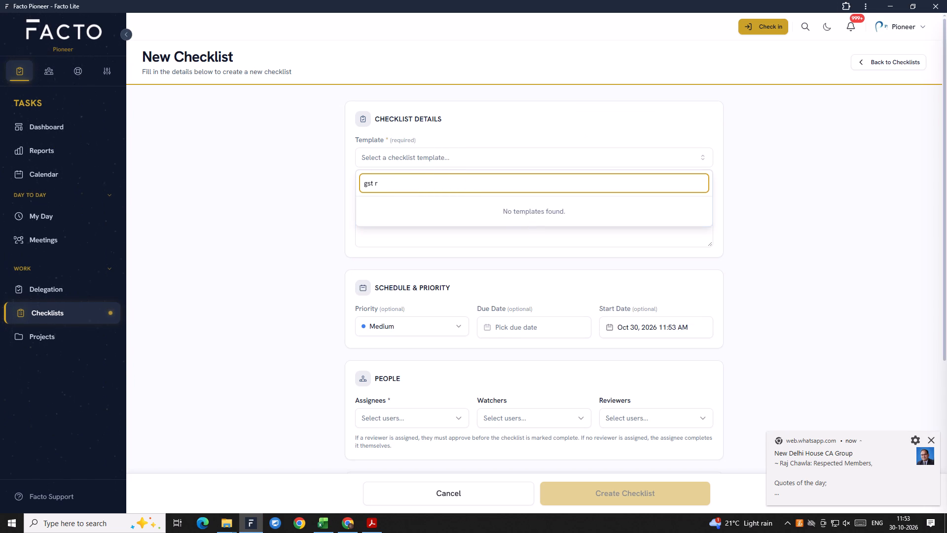
{"action": "key", "text": "BackSpace"}
{"action": "key", "text": "BackSpace"}
{"action": "key", "text": "BackSpace"}
{"action": "key", "text": "BackSpace"}
{"action": "key", "text": "BackSpace"}
{"action": "key", "text": "BackSpace"}
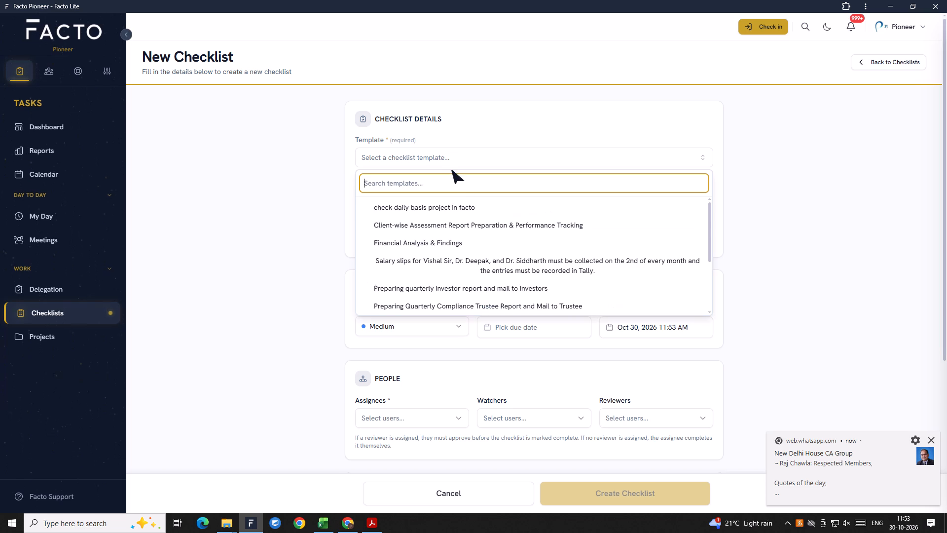
{"action": "left_click", "coordinate": [462, 160]}
{"action": "left_click", "coordinate": [462, 160]}
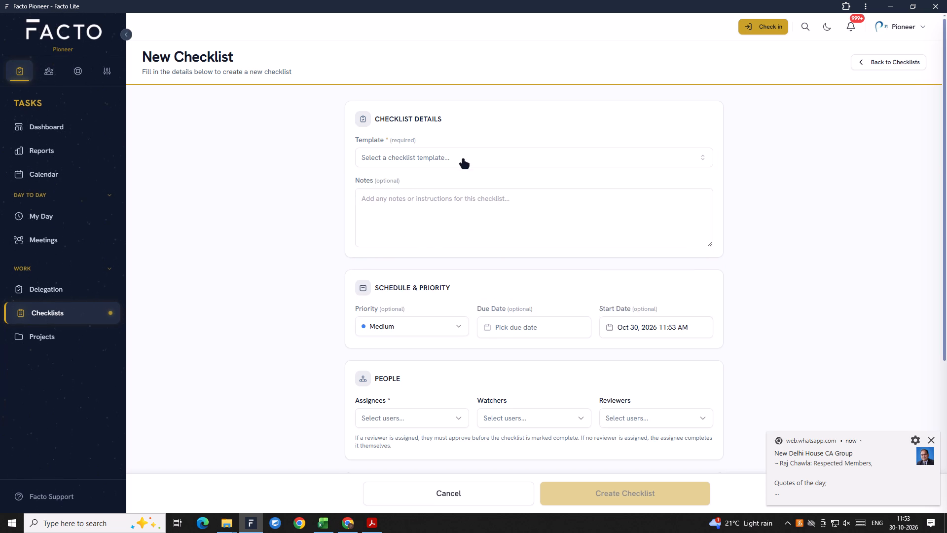
Search the templates for "gst r1" again, shorten the search to "gst" and look through the GST templates.
{"action": "type", "text": "gs"}
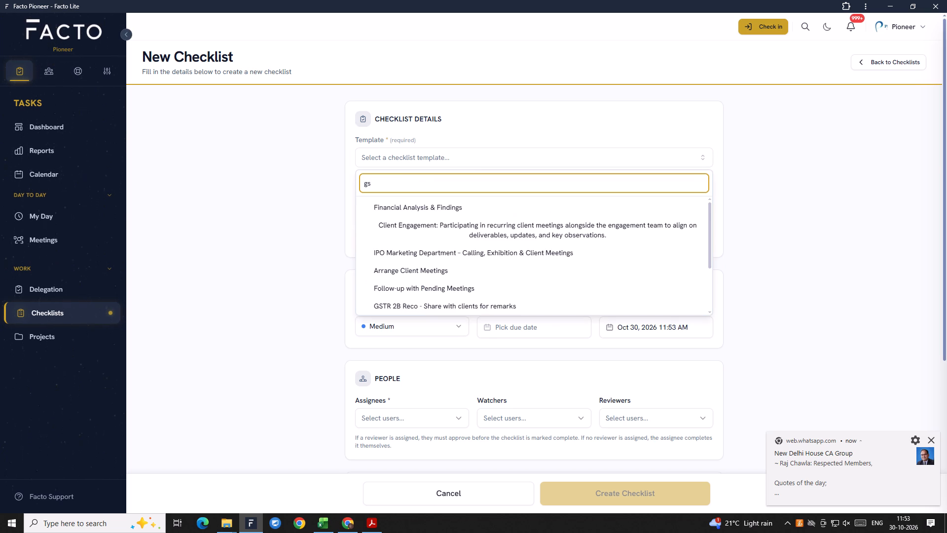
{"action": "type", "text": "t r1"}
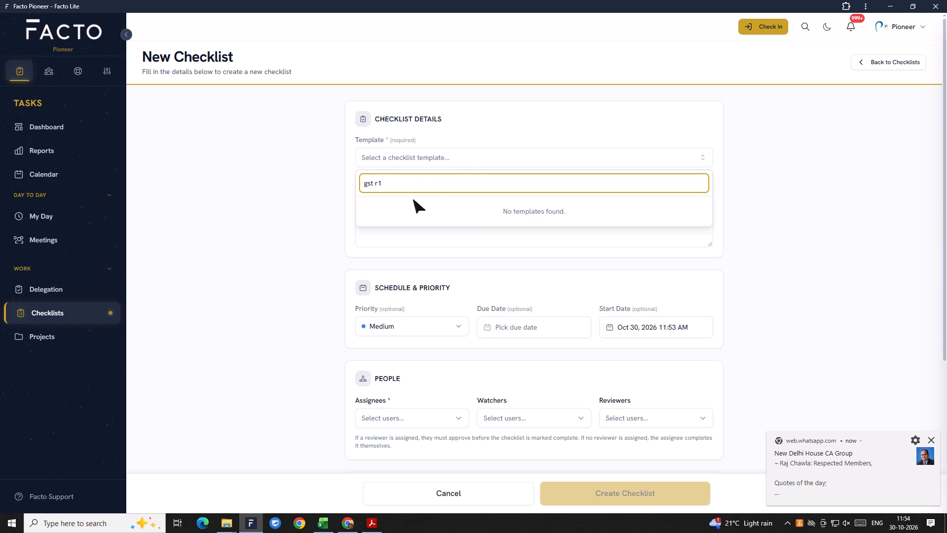
{"action": "key", "text": "BackSpace"}
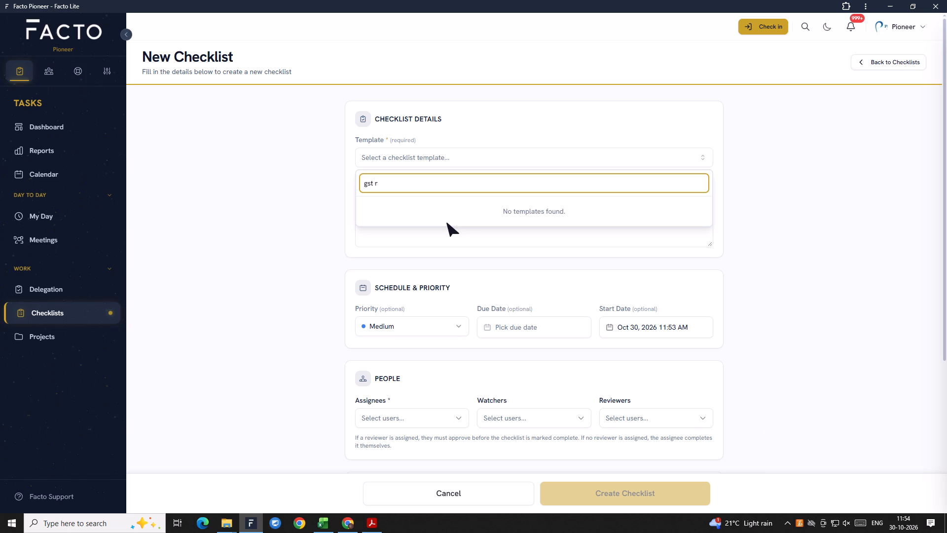
{"action": "key", "text": "BackSpace"}
{"action": "key", "text": "BackSpace"}
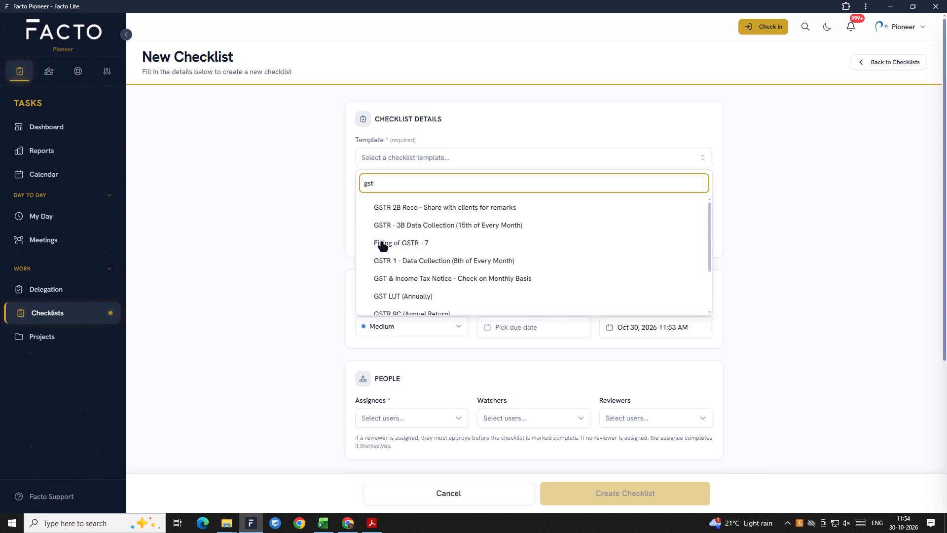
{"action": "scroll", "coordinate": [454, 266], "scroll_direction": "down", "scroll_amount": 3}
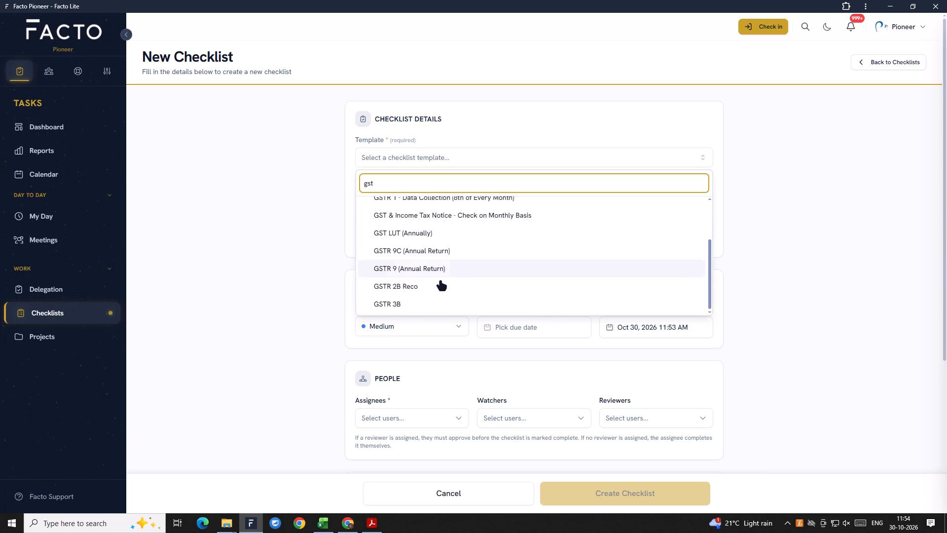
{"action": "scroll", "coordinate": [440, 282], "scroll_direction": "down", "scroll_amount": 5}
{"action": "scroll", "coordinate": [433, 271], "scroll_direction": "up", "scroll_amount": 11}
{"action": "key", "text": "Escape"}
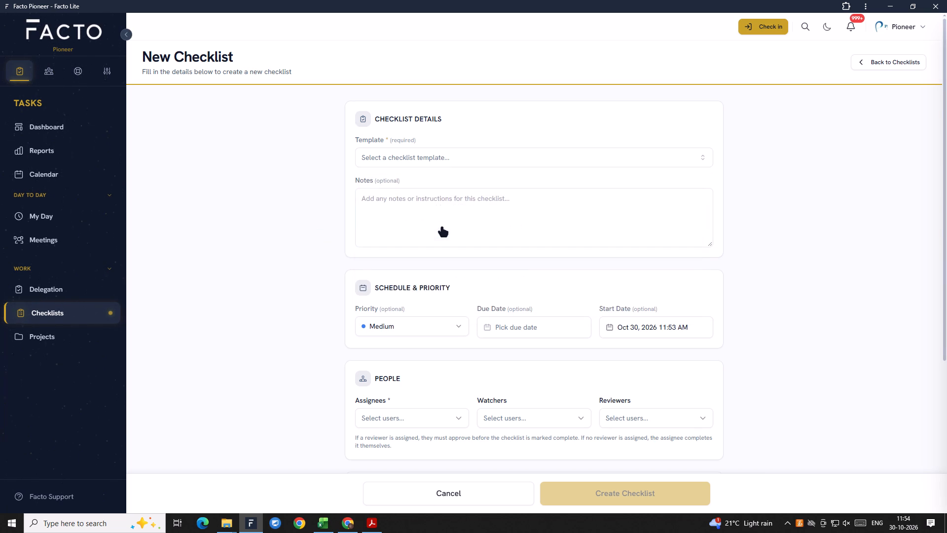
Find the GST templates and choose "GSTR 1 - Data Collection (8th of Every Month)" as the new checklist's template.
{"action": "left_click", "coordinate": [452, 152]}
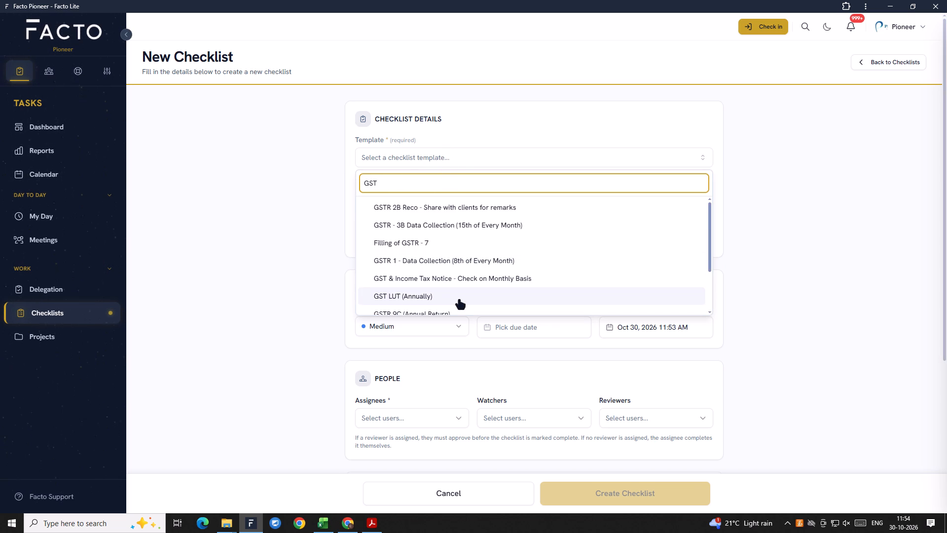
{"action": "scroll", "coordinate": [459, 301], "scroll_direction": "down", "scroll_amount": 6}
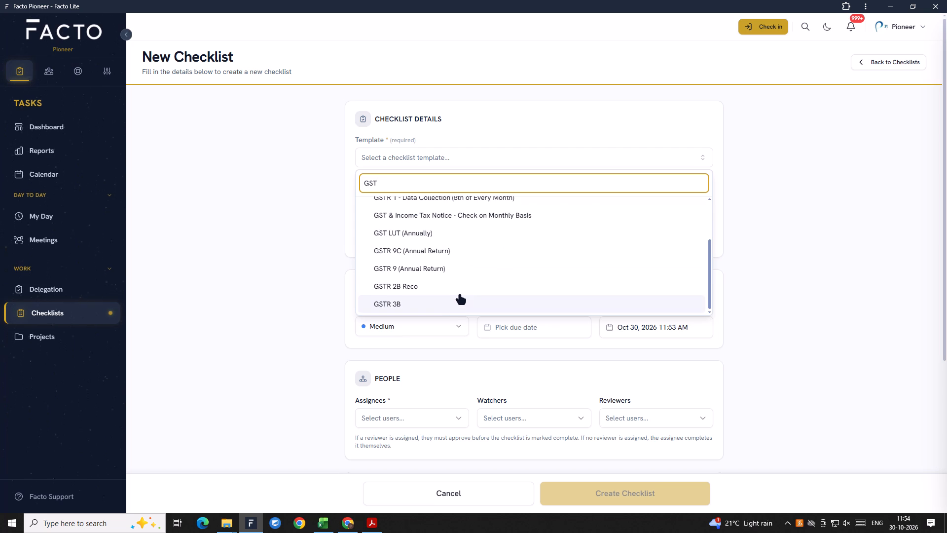
{"action": "scroll", "coordinate": [444, 261], "scroll_direction": "up", "scroll_amount": 2}
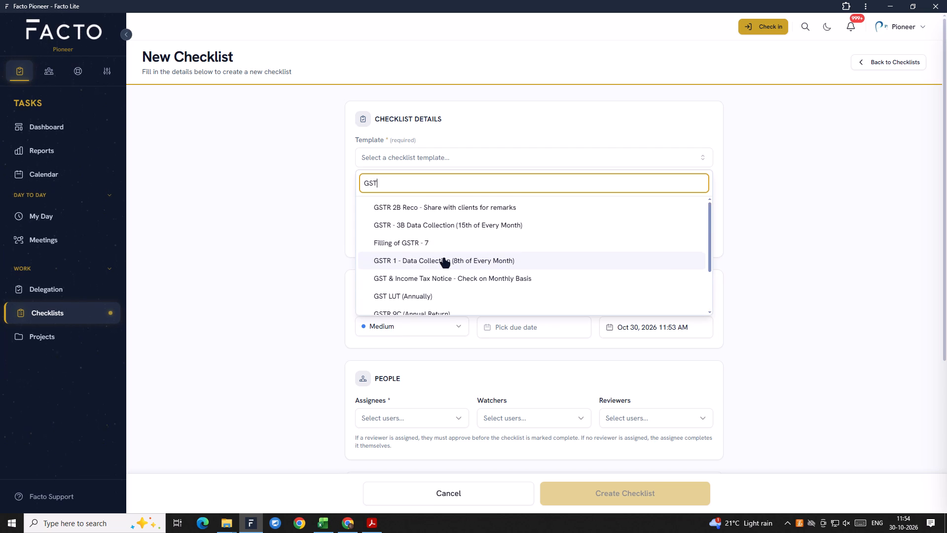
{"action": "scroll", "coordinate": [444, 258], "scroll_direction": "up", "scroll_amount": 2}
{"action": "left_click", "coordinate": [450, 261]}
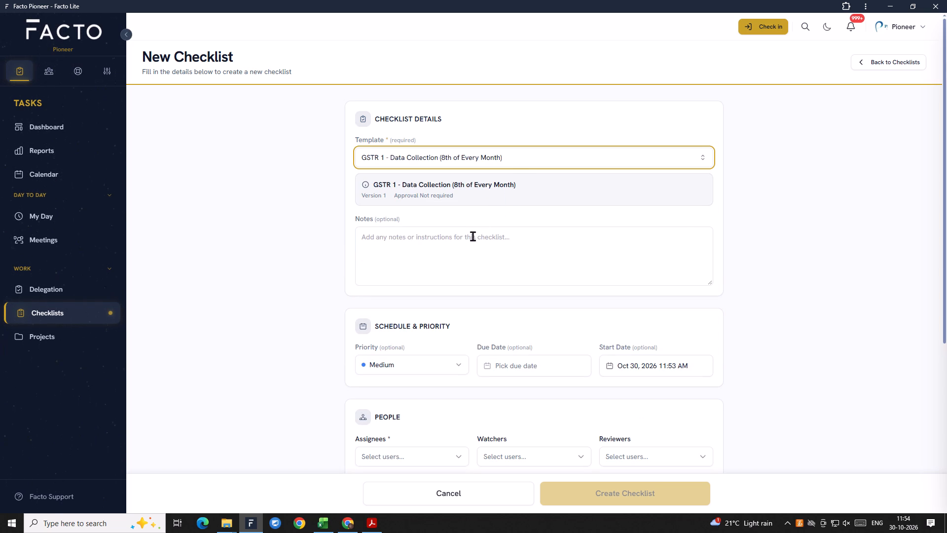
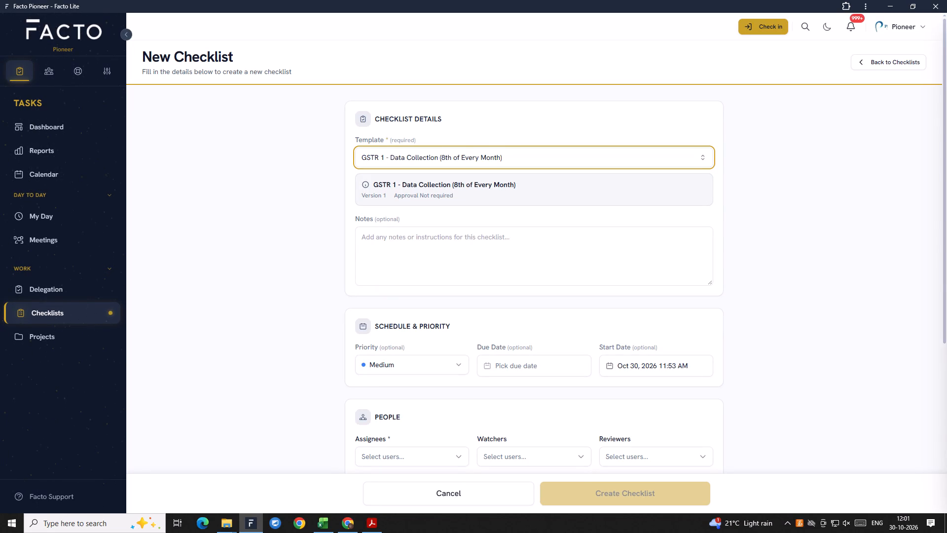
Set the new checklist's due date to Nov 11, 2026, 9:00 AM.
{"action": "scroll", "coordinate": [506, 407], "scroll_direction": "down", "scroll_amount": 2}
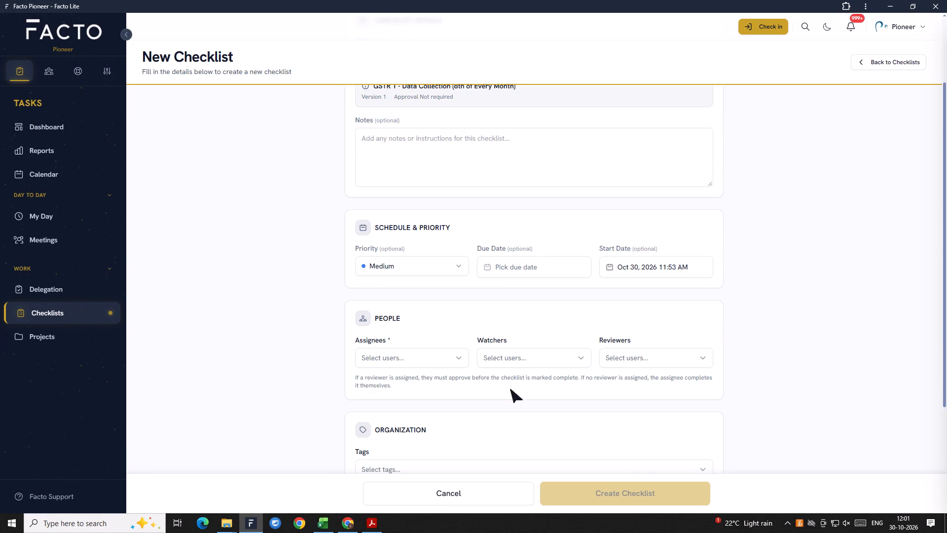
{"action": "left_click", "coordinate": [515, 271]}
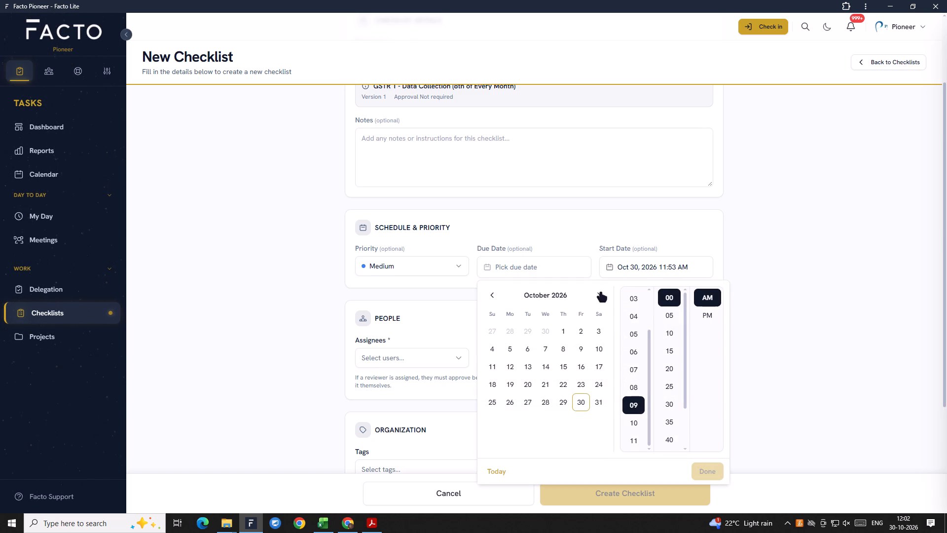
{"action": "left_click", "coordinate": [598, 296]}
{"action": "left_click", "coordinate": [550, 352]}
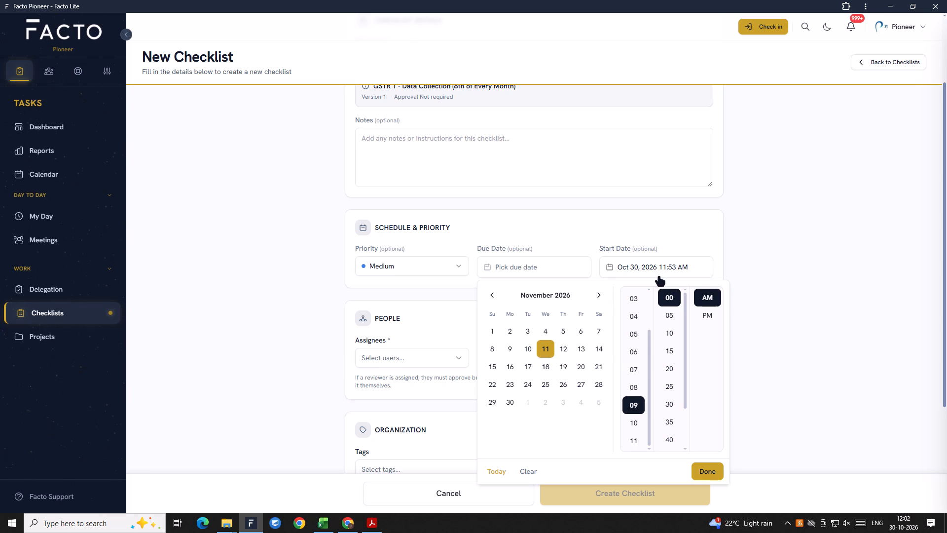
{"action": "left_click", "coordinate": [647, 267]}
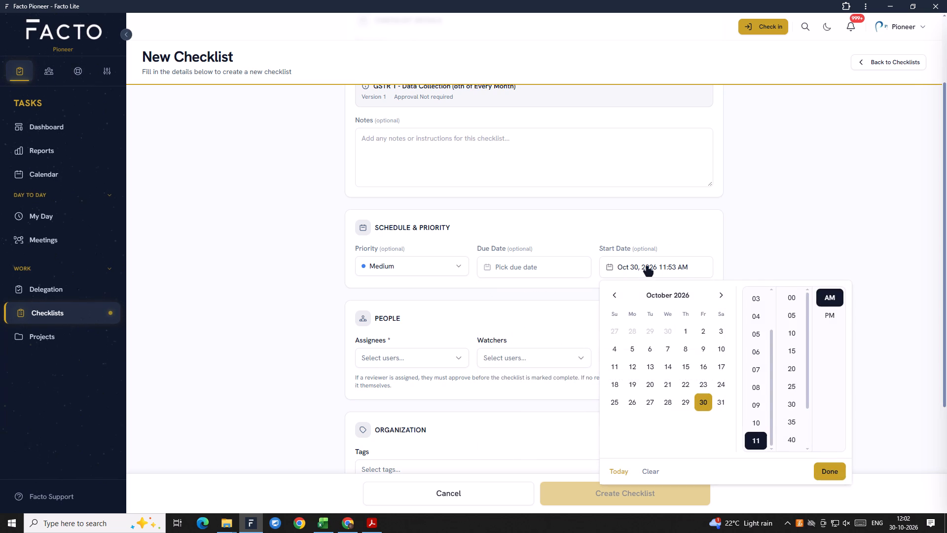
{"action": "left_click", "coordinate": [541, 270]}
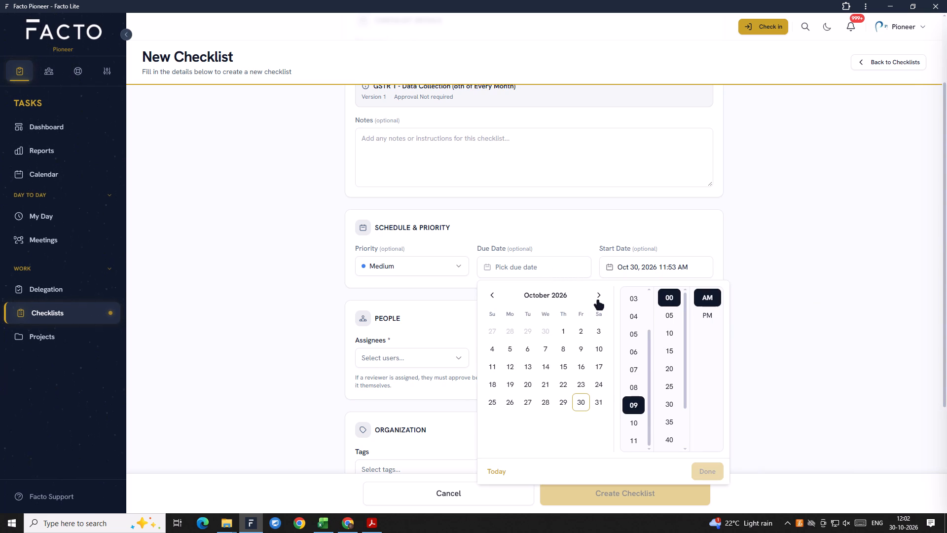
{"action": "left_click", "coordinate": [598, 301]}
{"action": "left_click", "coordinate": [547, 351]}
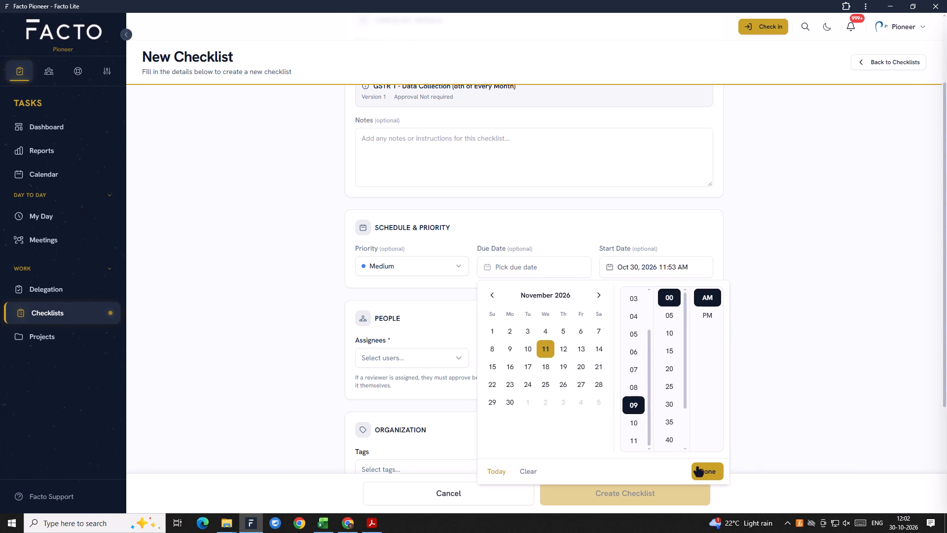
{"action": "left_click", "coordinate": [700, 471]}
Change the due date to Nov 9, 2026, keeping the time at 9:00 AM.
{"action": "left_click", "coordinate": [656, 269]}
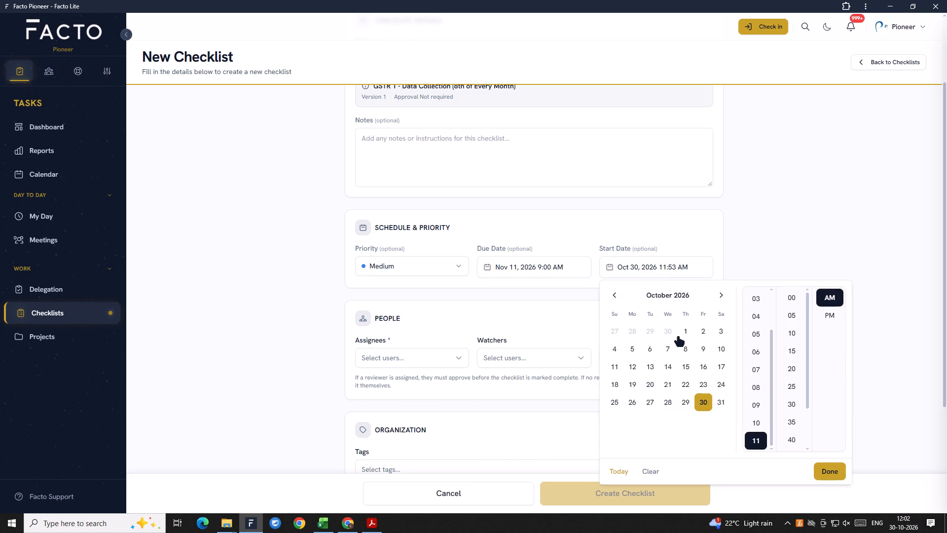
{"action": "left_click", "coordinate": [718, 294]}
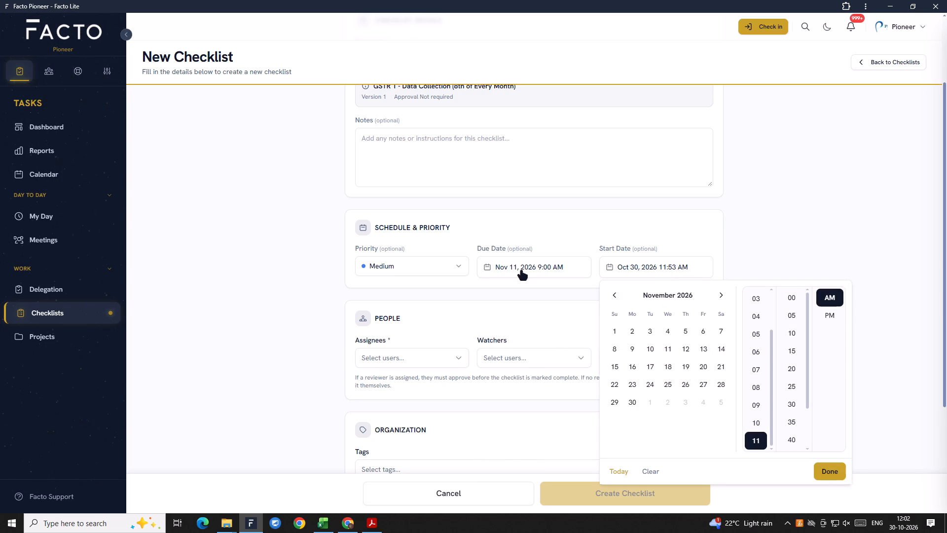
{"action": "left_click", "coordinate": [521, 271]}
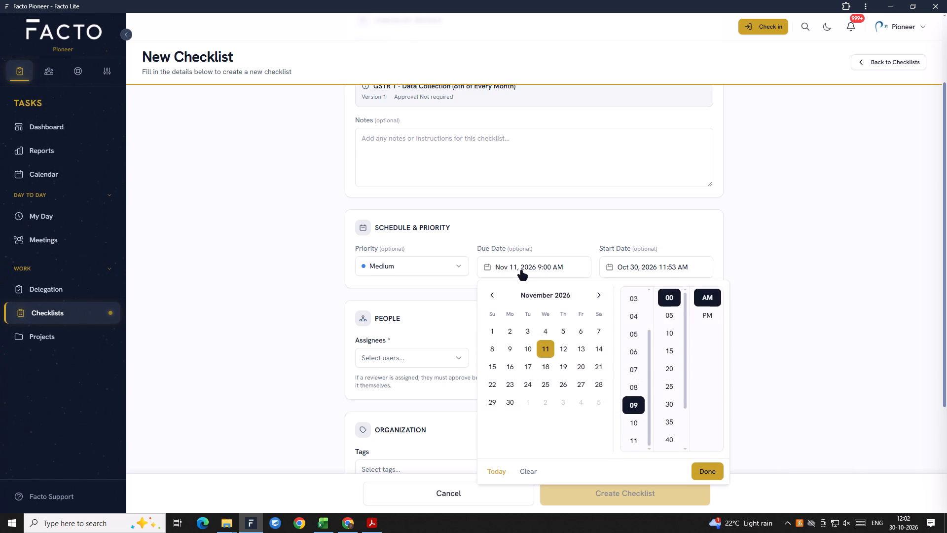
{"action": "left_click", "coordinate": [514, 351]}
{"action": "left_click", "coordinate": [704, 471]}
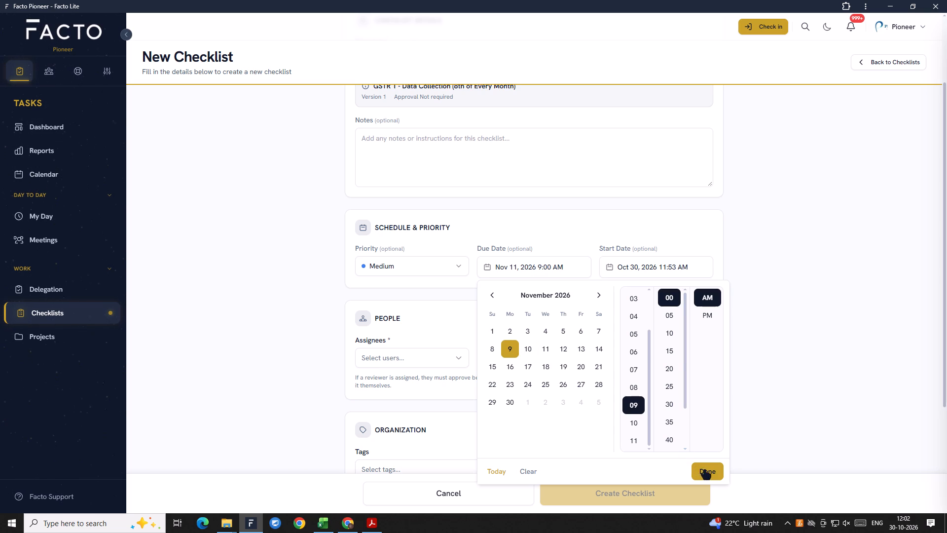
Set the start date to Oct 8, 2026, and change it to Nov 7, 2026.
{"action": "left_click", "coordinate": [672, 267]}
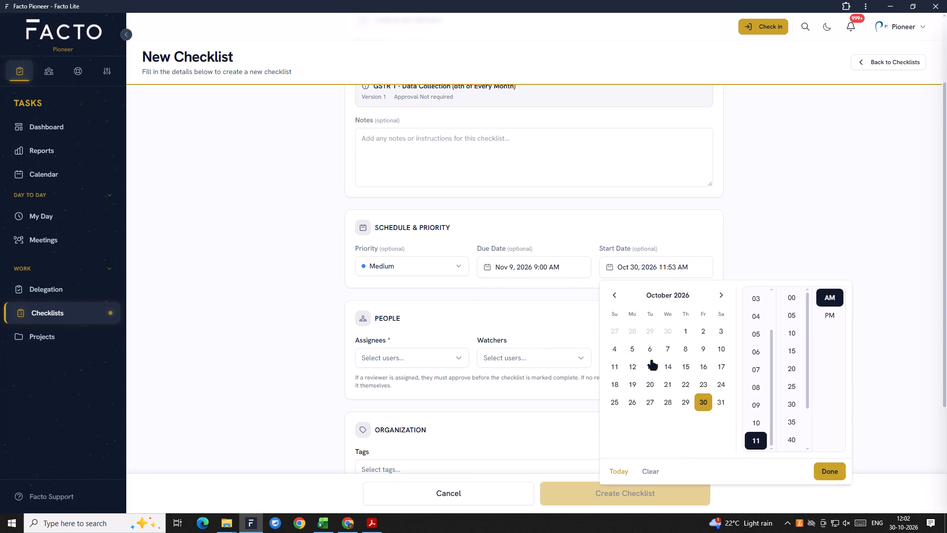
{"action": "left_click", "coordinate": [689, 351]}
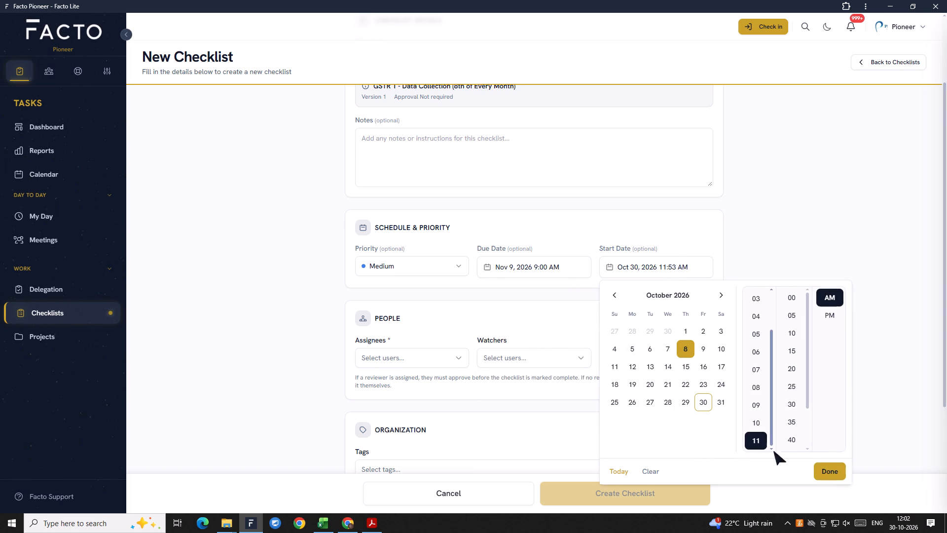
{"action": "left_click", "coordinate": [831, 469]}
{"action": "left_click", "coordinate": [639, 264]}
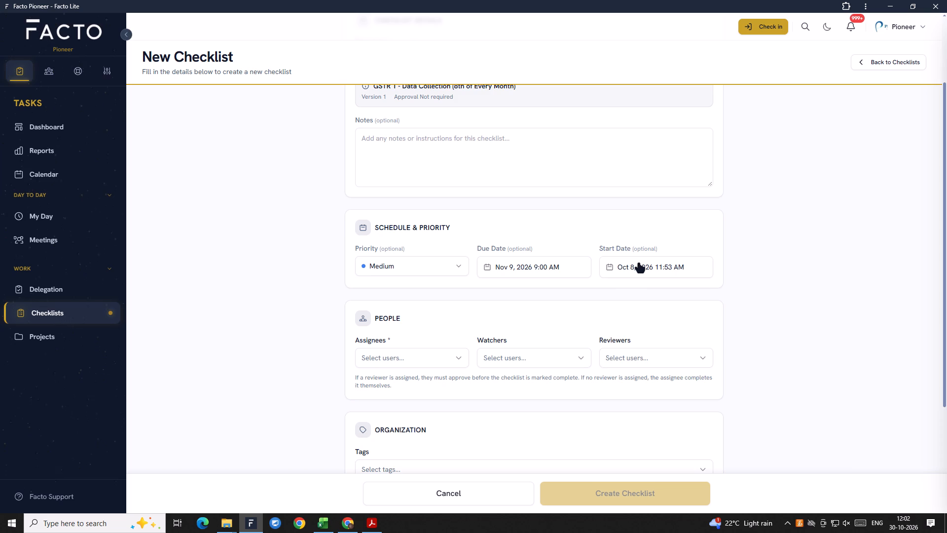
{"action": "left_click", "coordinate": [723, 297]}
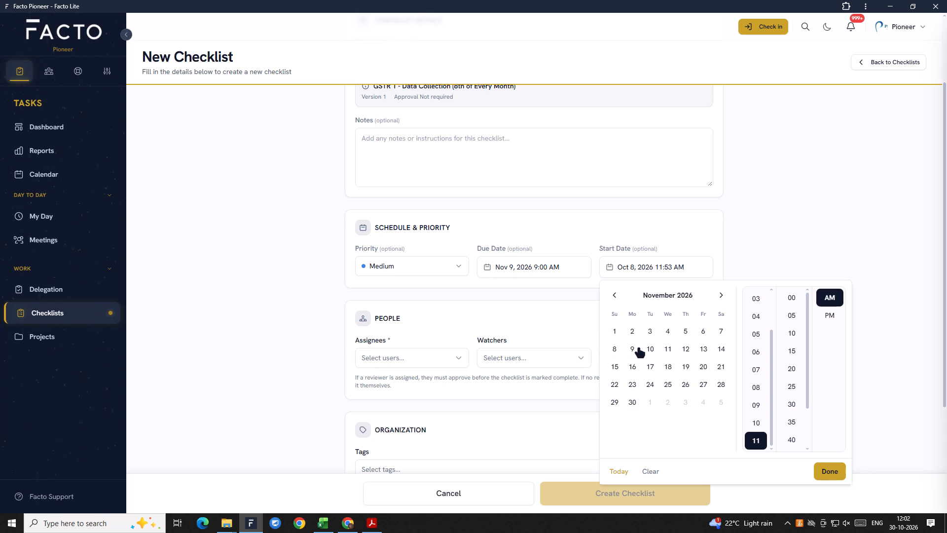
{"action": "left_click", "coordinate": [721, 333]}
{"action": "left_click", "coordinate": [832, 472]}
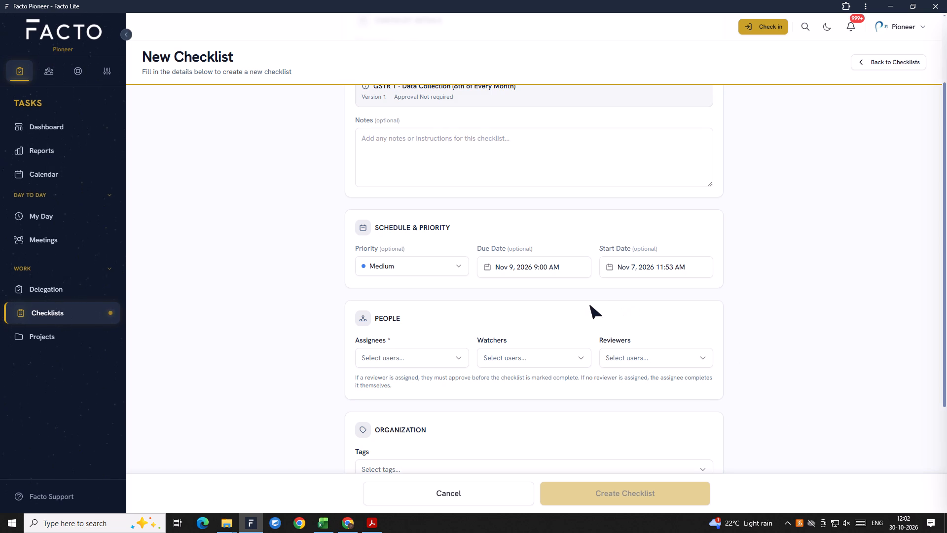
Set the checklist's start date to Nov 9, 2026, keeping the time at 11:53 AM.
{"action": "scroll", "coordinate": [590, 305], "scroll_direction": "down", "scroll_amount": 1}
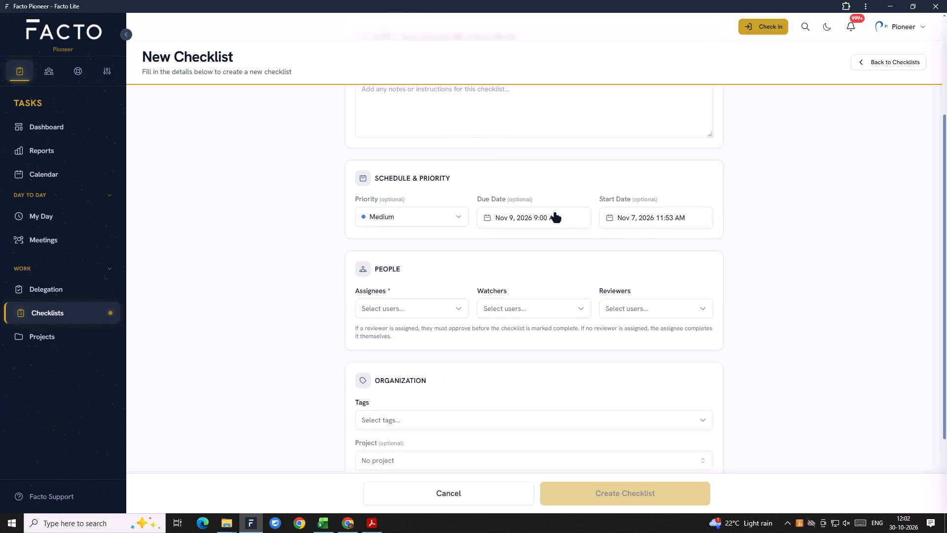
{"action": "left_click", "coordinate": [628, 216]}
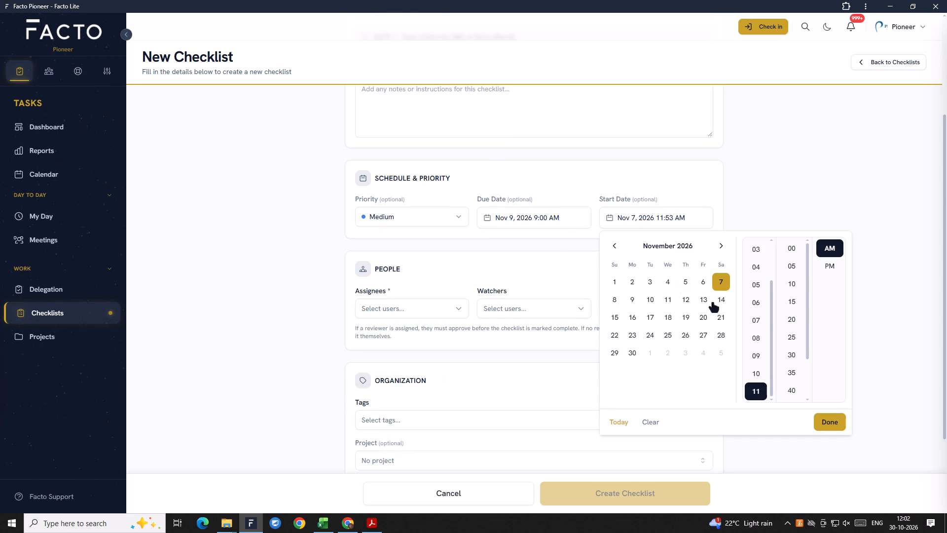
{"action": "left_click", "coordinate": [631, 299]}
{"action": "left_click", "coordinate": [821, 428]}
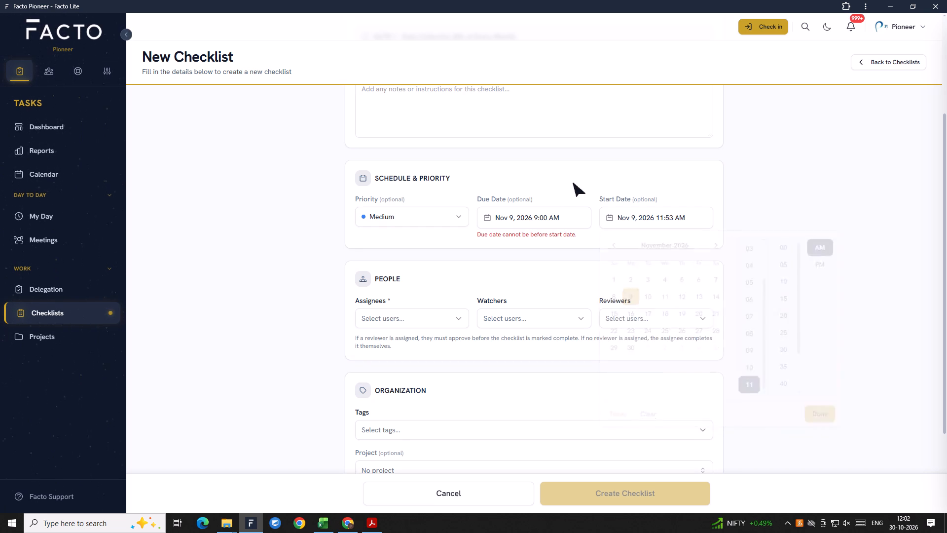
Set the checklist's due date to Nov 10, 2026, at 9:00 AM.
{"action": "left_click", "coordinate": [543, 219]}
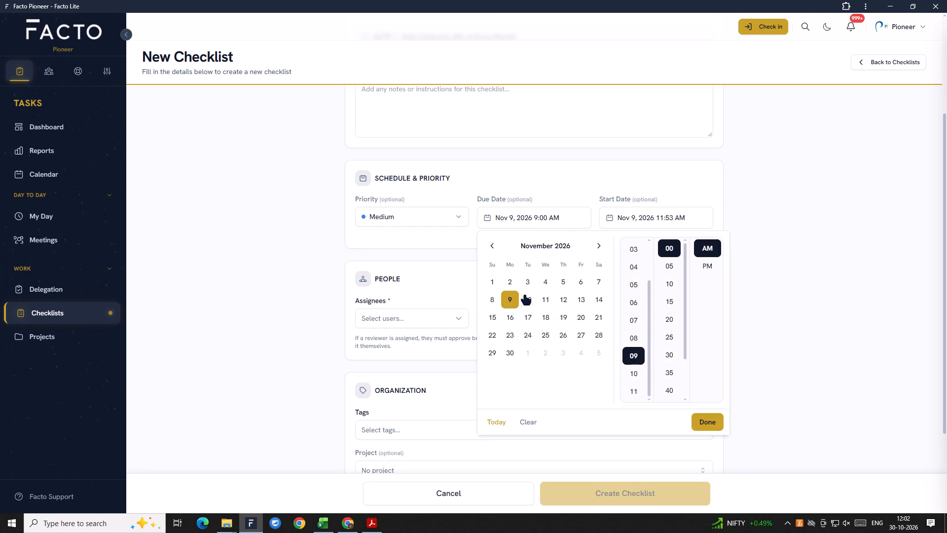
{"action": "left_click", "coordinate": [528, 298]}
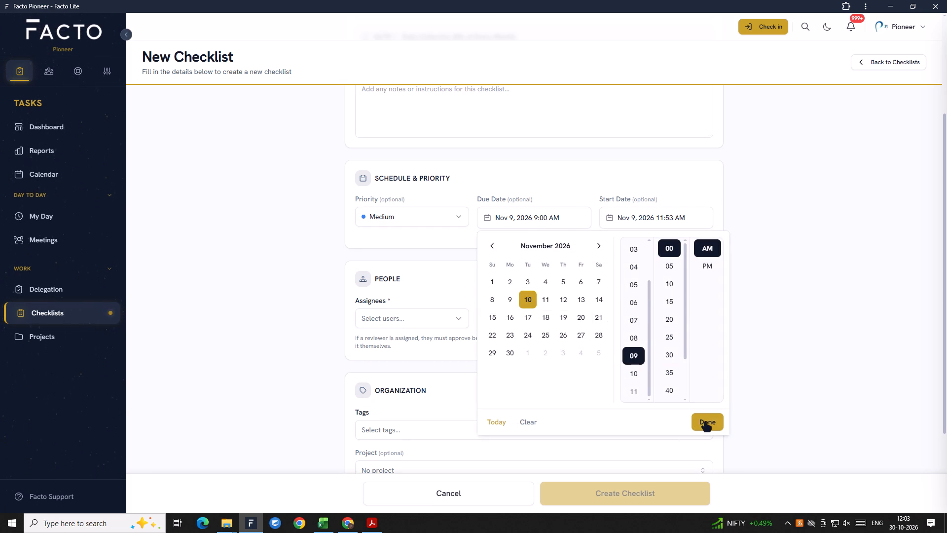
{"action": "left_click", "coordinate": [705, 423]}
Search the assignees for "SAN" and assign the checklist to Sanyam.
{"action": "scroll", "coordinate": [566, 369], "scroll_direction": "down", "scroll_amount": 1}
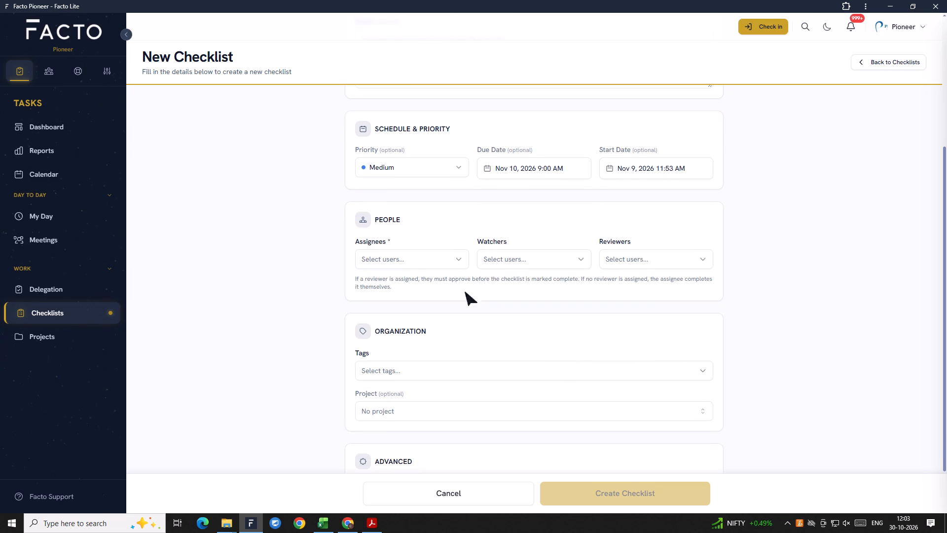
{"action": "left_click", "coordinate": [428, 260]}
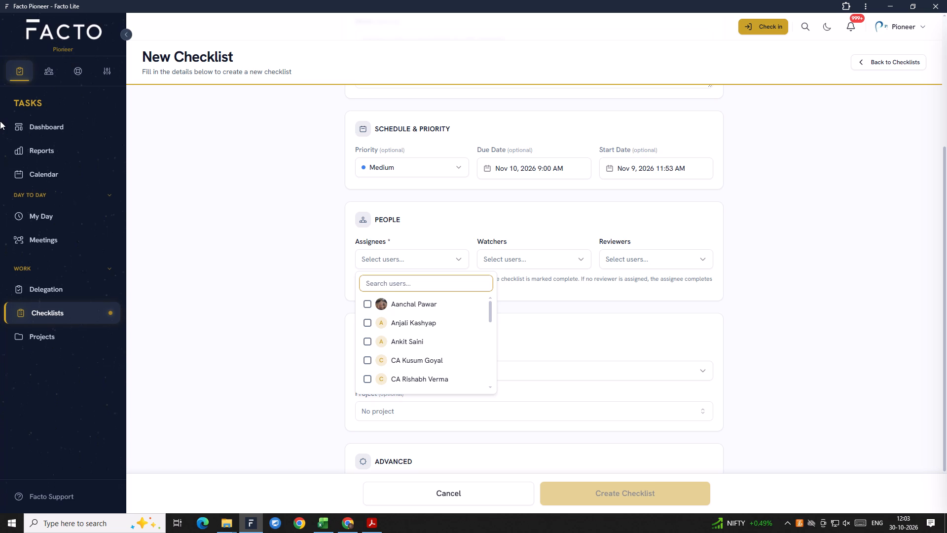
{"action": "type", "text": "SAN"}
{"action": "left_click", "coordinate": [427, 307]}
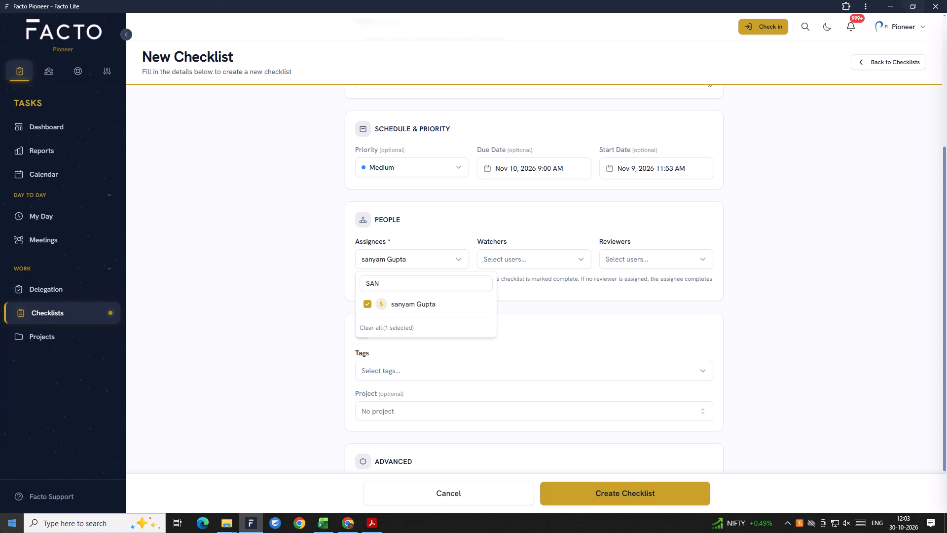
{"action": "left_click", "coordinate": [532, 360]}
Search the users for "CA" and choose CA Saurabh as both the watcher and the reviewer.
{"action": "left_click", "coordinate": [520, 261]}
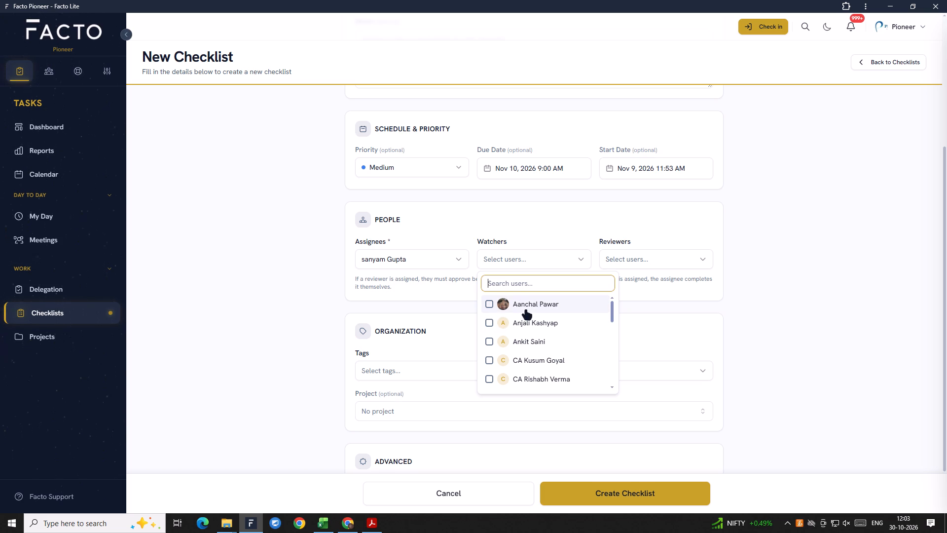
{"action": "type", "text": "A"}
{"action": "key", "text": "space"}
{"action": "key", "text": "BackSpace"}
{"action": "key", "text": "BackSpace"}
{"action": "type", "text": "CA"}
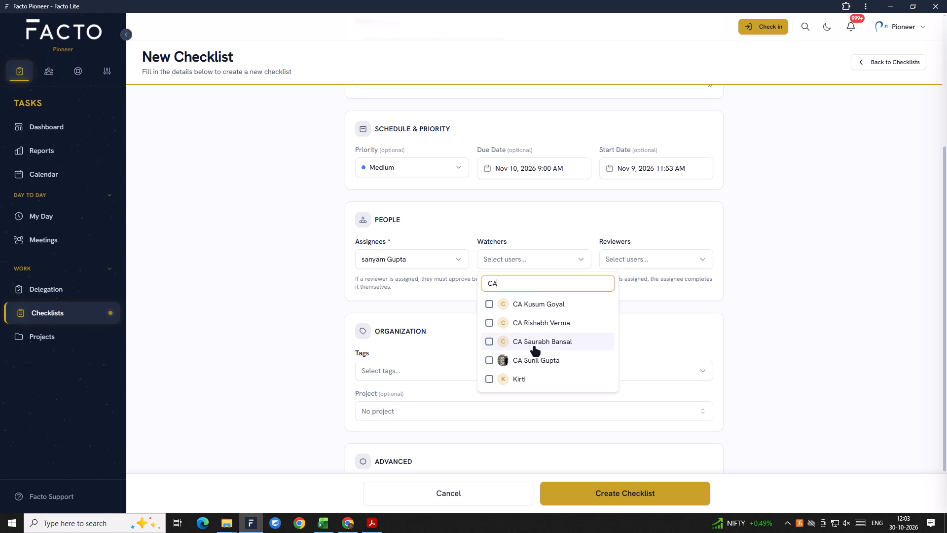
{"action": "left_click", "coordinate": [534, 347]}
{"action": "left_click", "coordinate": [635, 257]}
{"action": "type", "text": "CA"}
{"action": "left_click", "coordinate": [665, 345]}
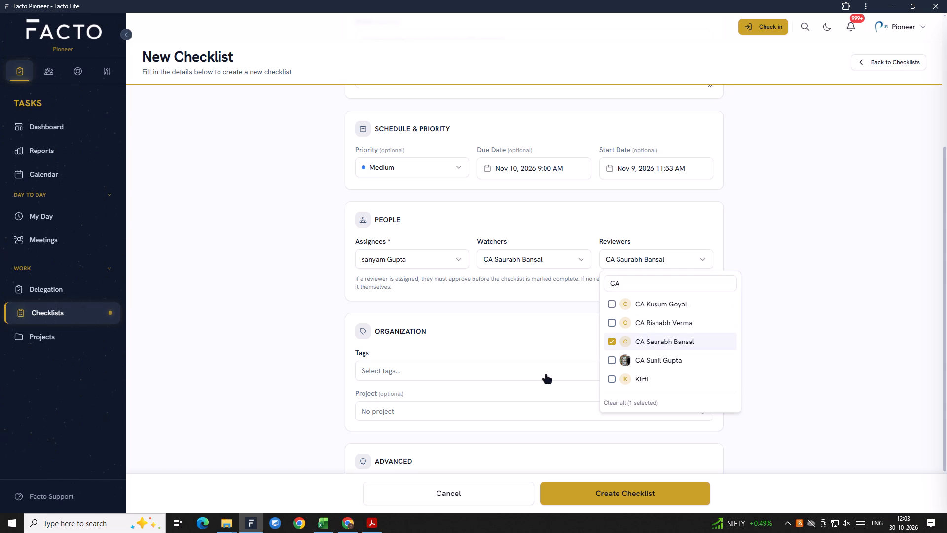
{"action": "left_click", "coordinate": [500, 349]}
Tag the checklist GST and link it to the project Yashu Iron Private Limited, found by searching "YAS".
{"action": "scroll", "coordinate": [528, 341], "scroll_direction": "down", "scroll_amount": 2}
{"action": "left_click", "coordinate": [381, 319]}
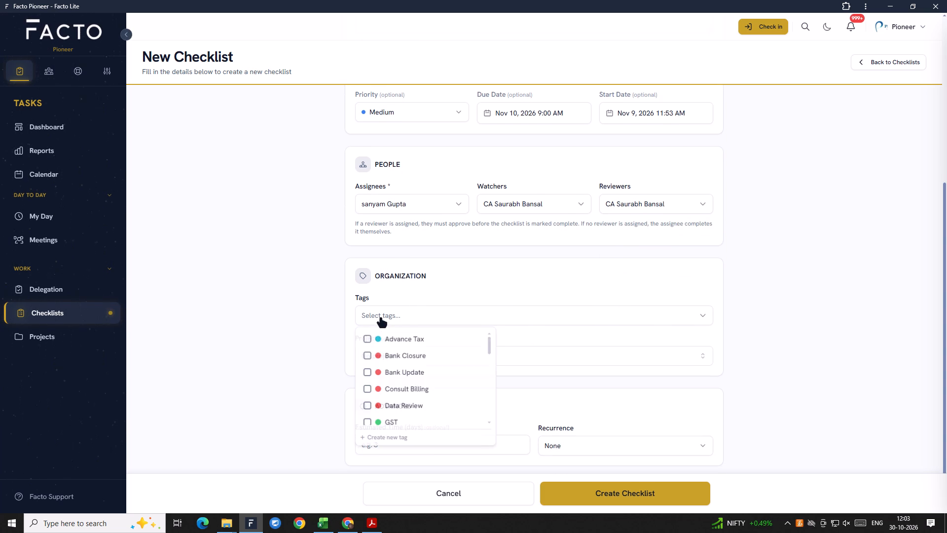
{"action": "type", "text": "GST"}
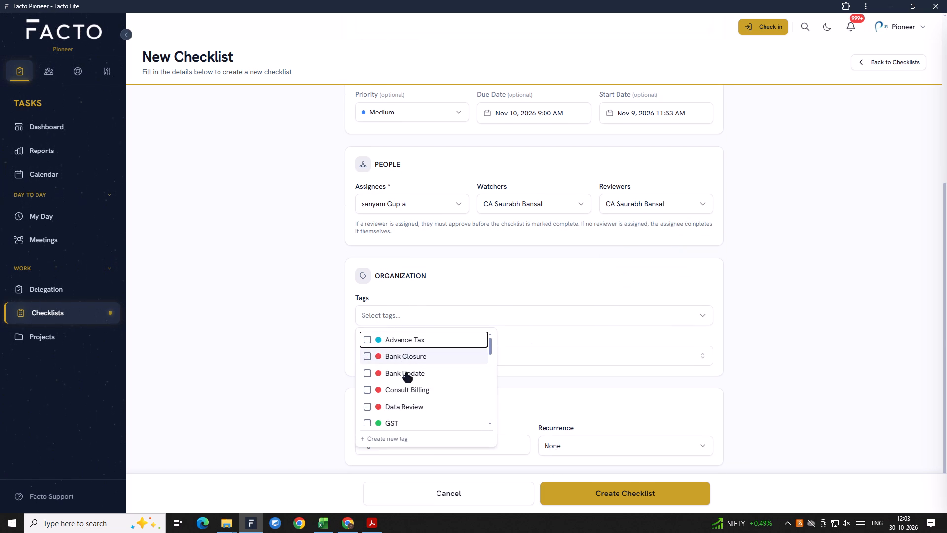
{"action": "left_click", "coordinate": [393, 424]}
{"action": "left_click", "coordinate": [599, 363]}
{"action": "scroll", "coordinate": [482, 380], "scroll_direction": "down", "scroll_amount": 2}
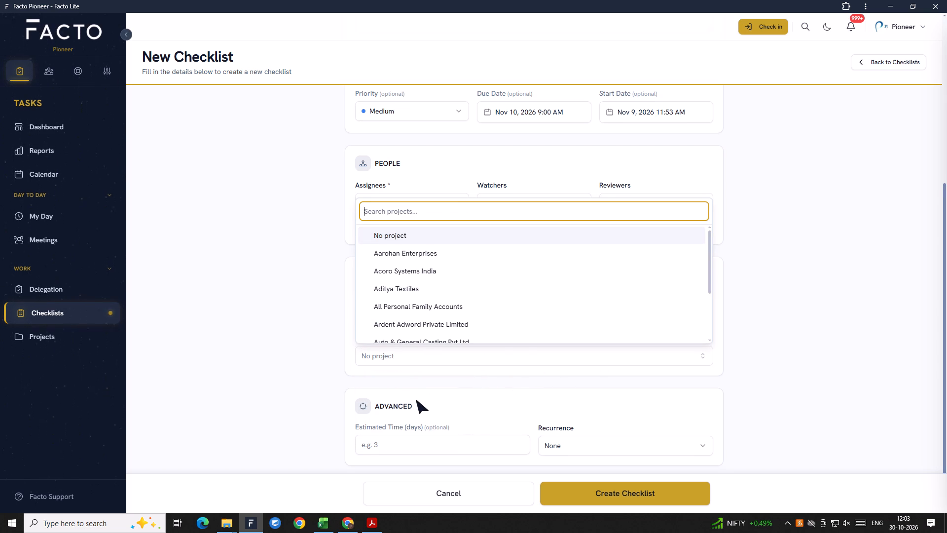
{"action": "type", "text": "YAS"}
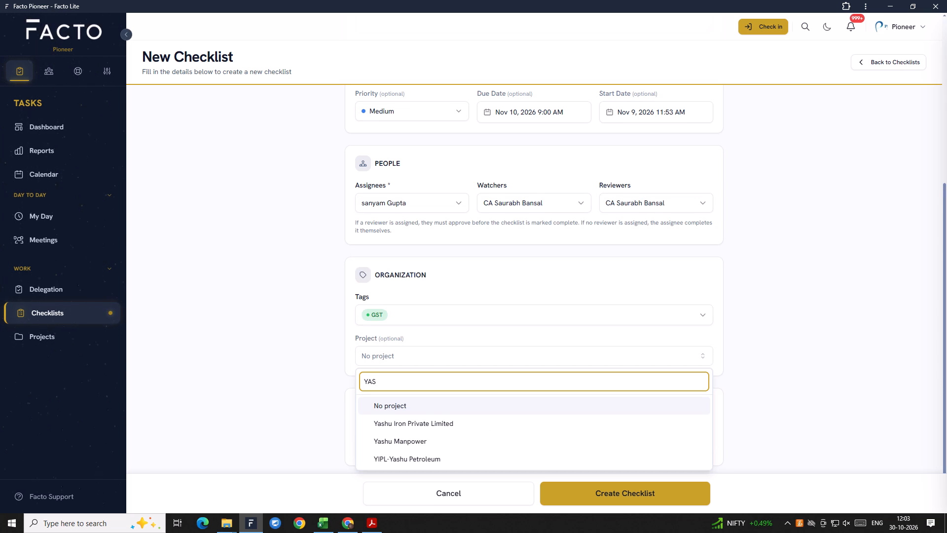
{"action": "left_click", "coordinate": [406, 422]}
Set the recurrence to Monthly and create the GSTR 1 data collection checklist.
{"action": "scroll", "coordinate": [432, 419], "scroll_direction": "down", "scroll_amount": 1}
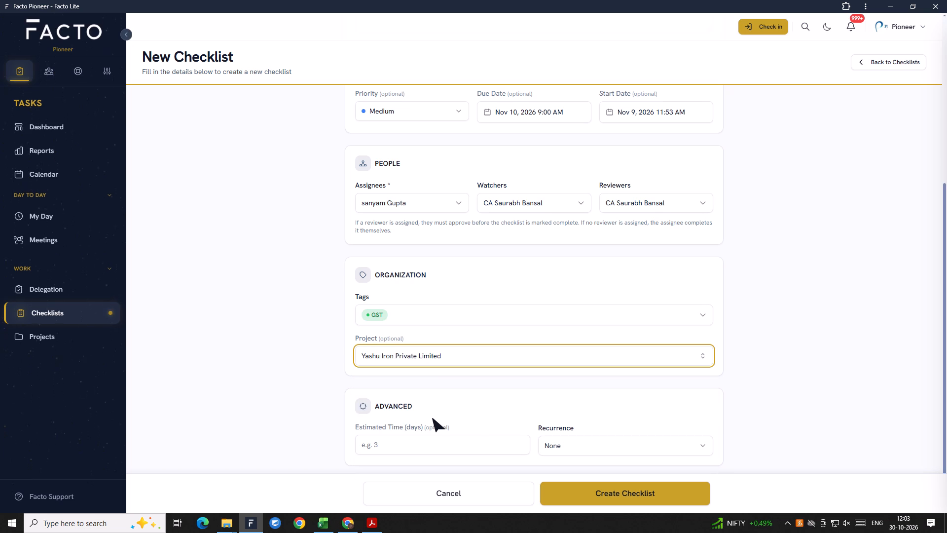
{"action": "scroll", "coordinate": [466, 440], "scroll_direction": "down", "scroll_amount": 2}
{"action": "scroll", "coordinate": [614, 441], "scroll_direction": "down", "scroll_amount": 2}
{"action": "left_click", "coordinate": [585, 452]}
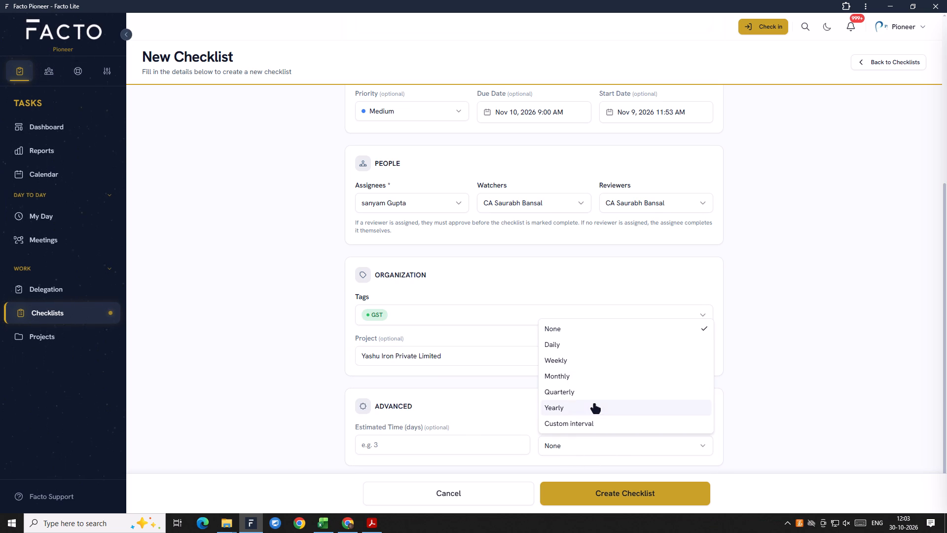
{"action": "left_click", "coordinate": [575, 379]}
{"action": "scroll", "coordinate": [571, 495], "scroll_direction": "down", "scroll_amount": 3}
{"action": "left_click", "coordinate": [613, 501]}
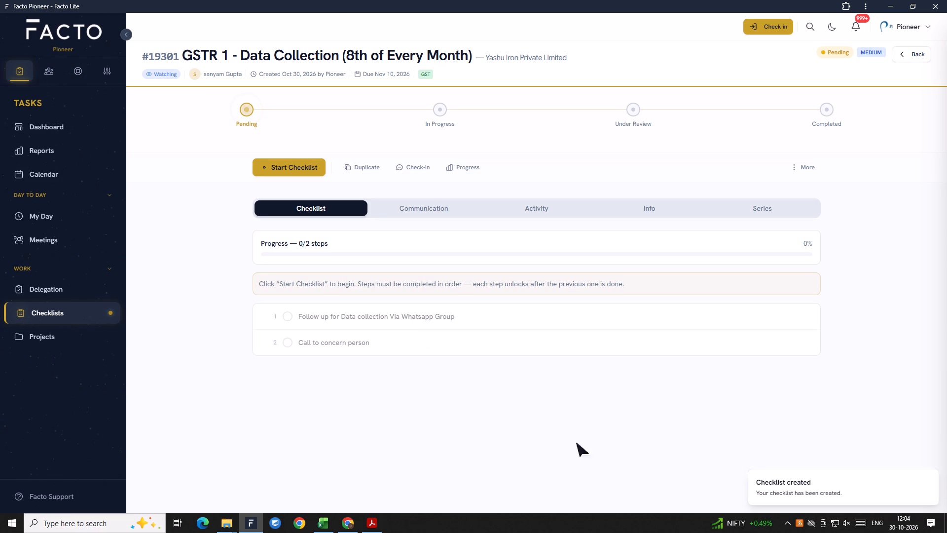
Start Yashu Iron's GSTR 1 data collection checklist and leave its detail page.
{"action": "left_click", "coordinate": [292, 166]}
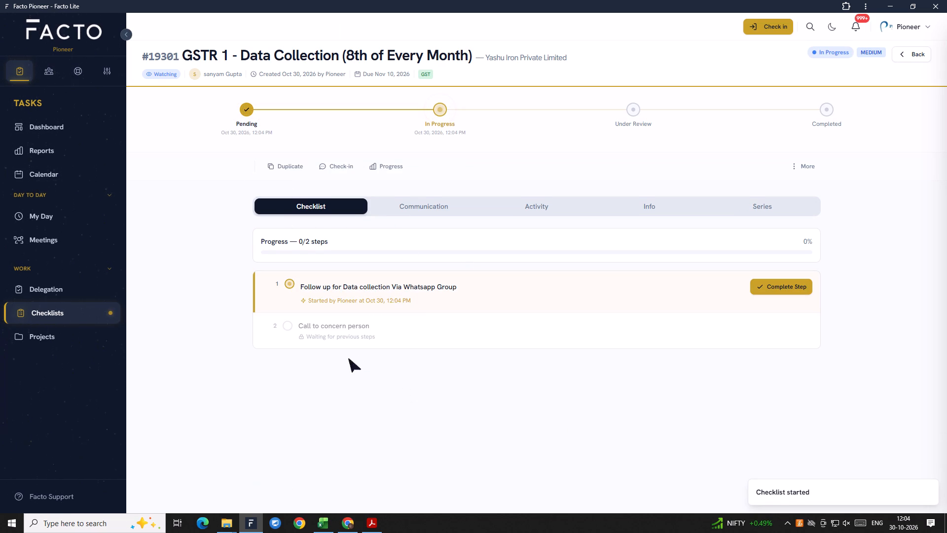
{"action": "left_click", "coordinate": [922, 57]}
Open the template choices for a new checklist and look through them.
{"action": "left_click", "coordinate": [390, 160]}
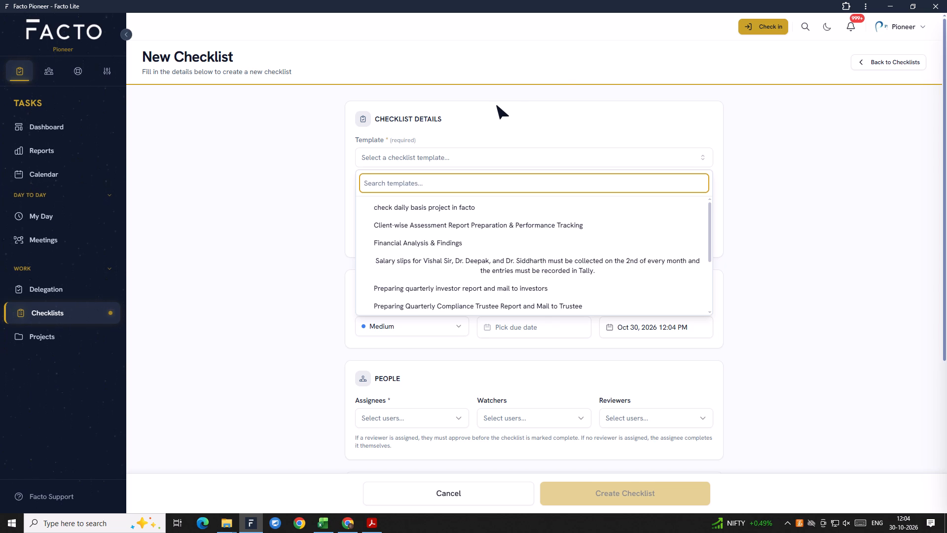
{"action": "key", "text": "Down"}
{"action": "key", "text": "Down"}
{"action": "key", "text": "Down"}
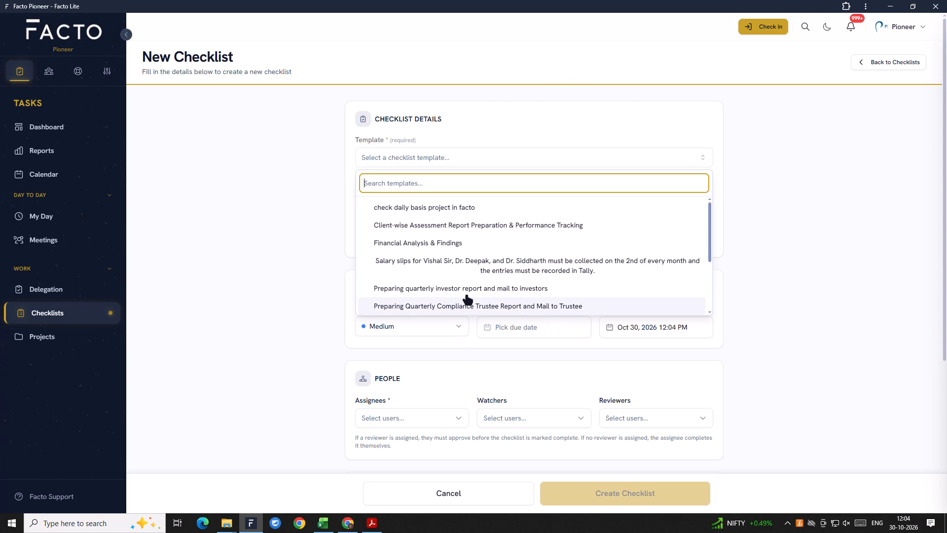
{"action": "scroll", "coordinate": [466, 288], "scroll_direction": "down", "scroll_amount": 3}
{"action": "scroll", "coordinate": [482, 298], "scroll_direction": "up", "scroll_amount": 3}
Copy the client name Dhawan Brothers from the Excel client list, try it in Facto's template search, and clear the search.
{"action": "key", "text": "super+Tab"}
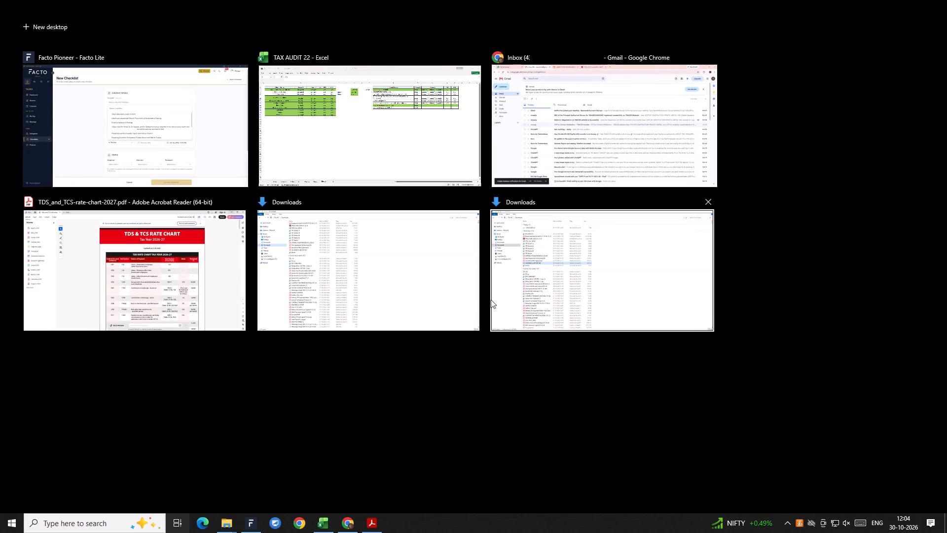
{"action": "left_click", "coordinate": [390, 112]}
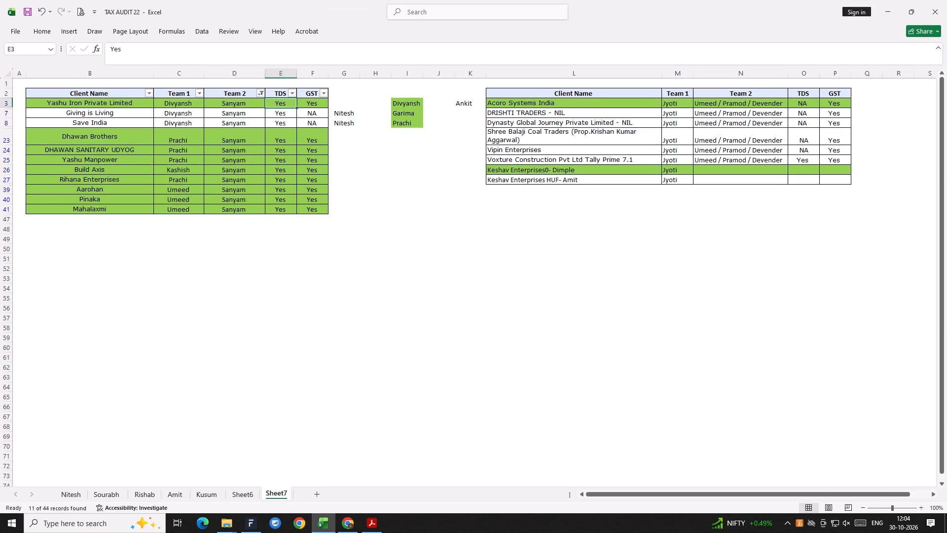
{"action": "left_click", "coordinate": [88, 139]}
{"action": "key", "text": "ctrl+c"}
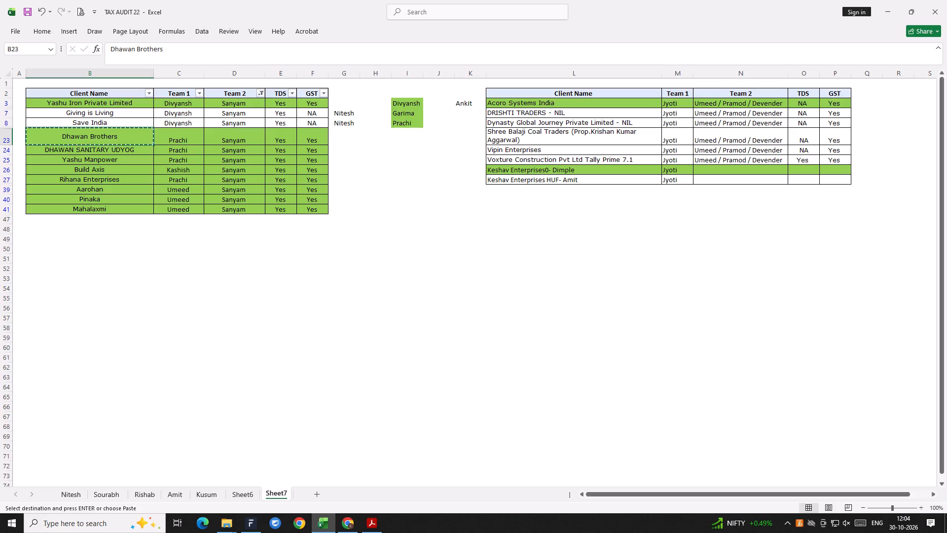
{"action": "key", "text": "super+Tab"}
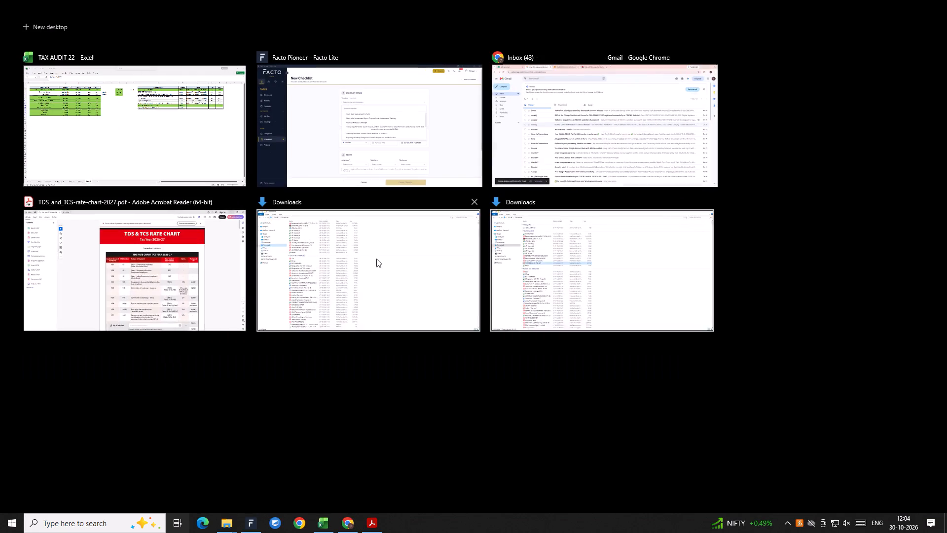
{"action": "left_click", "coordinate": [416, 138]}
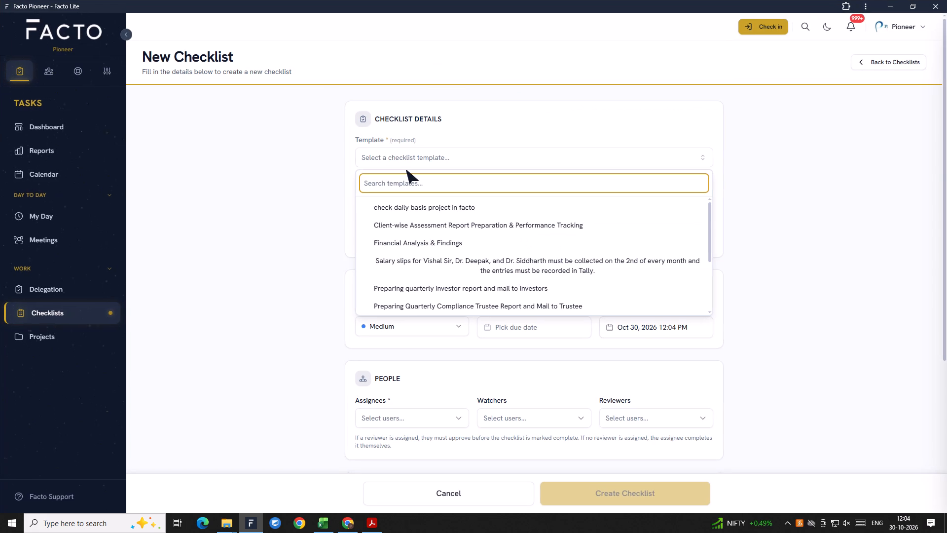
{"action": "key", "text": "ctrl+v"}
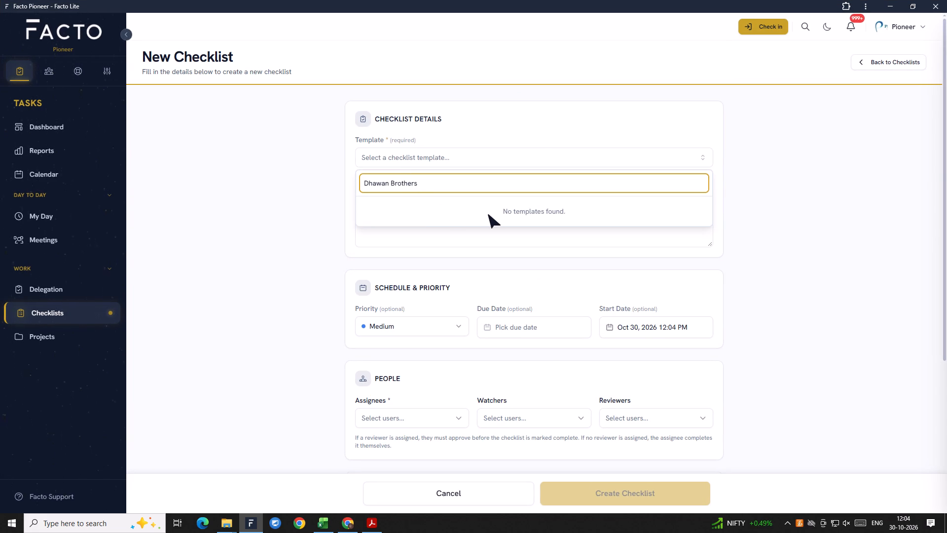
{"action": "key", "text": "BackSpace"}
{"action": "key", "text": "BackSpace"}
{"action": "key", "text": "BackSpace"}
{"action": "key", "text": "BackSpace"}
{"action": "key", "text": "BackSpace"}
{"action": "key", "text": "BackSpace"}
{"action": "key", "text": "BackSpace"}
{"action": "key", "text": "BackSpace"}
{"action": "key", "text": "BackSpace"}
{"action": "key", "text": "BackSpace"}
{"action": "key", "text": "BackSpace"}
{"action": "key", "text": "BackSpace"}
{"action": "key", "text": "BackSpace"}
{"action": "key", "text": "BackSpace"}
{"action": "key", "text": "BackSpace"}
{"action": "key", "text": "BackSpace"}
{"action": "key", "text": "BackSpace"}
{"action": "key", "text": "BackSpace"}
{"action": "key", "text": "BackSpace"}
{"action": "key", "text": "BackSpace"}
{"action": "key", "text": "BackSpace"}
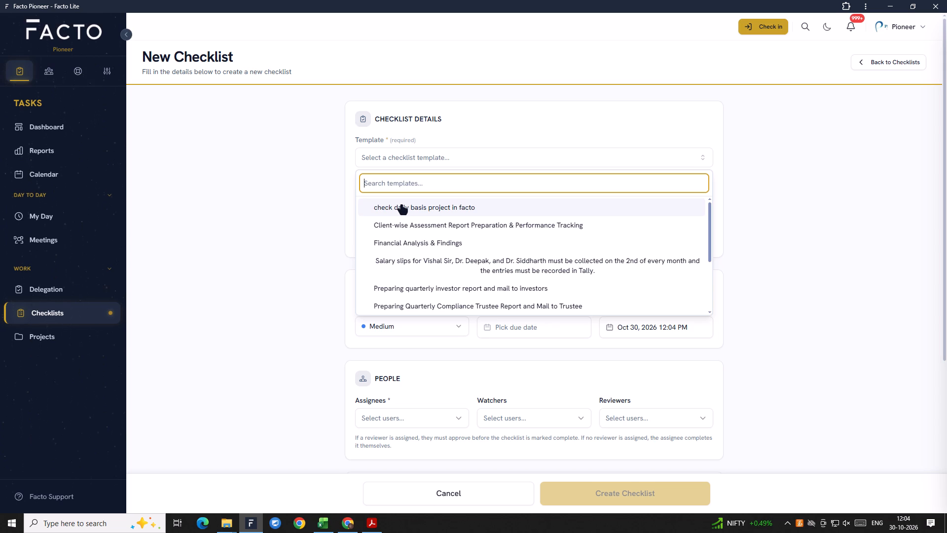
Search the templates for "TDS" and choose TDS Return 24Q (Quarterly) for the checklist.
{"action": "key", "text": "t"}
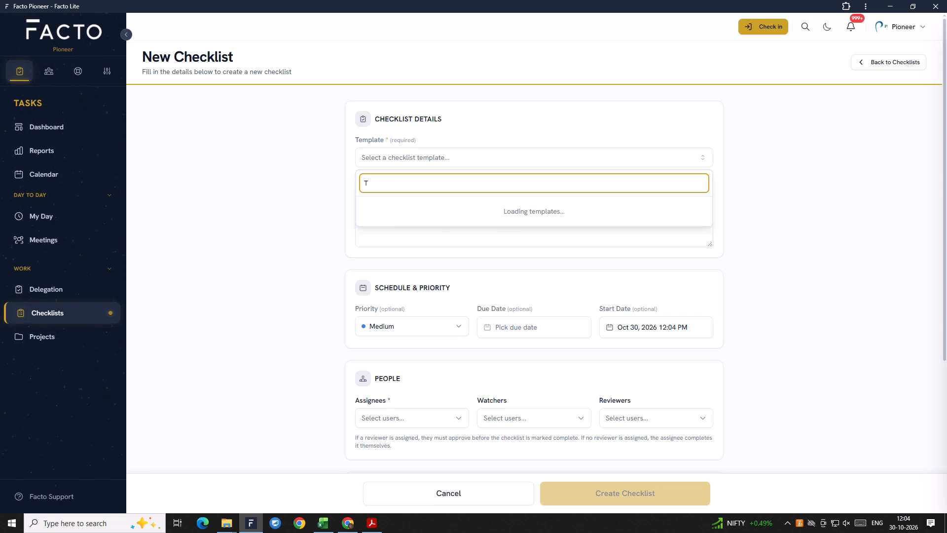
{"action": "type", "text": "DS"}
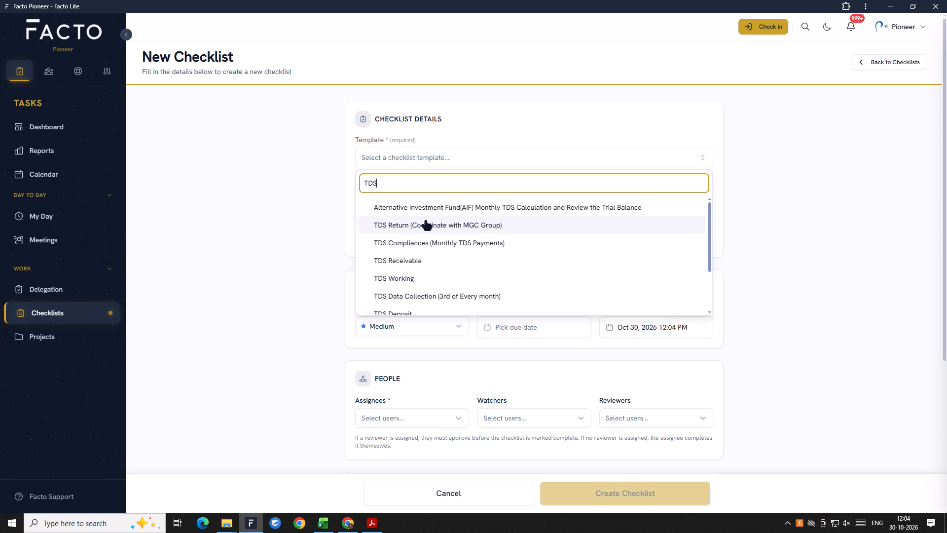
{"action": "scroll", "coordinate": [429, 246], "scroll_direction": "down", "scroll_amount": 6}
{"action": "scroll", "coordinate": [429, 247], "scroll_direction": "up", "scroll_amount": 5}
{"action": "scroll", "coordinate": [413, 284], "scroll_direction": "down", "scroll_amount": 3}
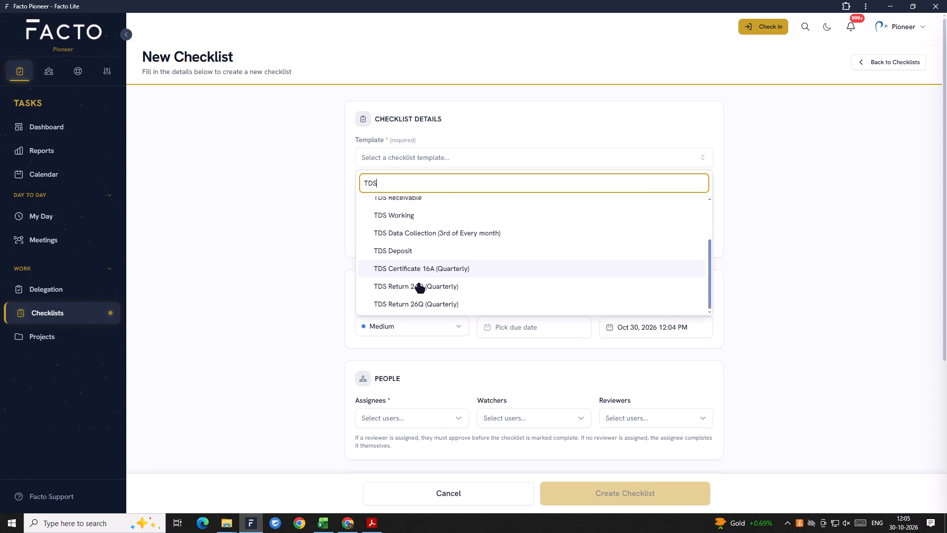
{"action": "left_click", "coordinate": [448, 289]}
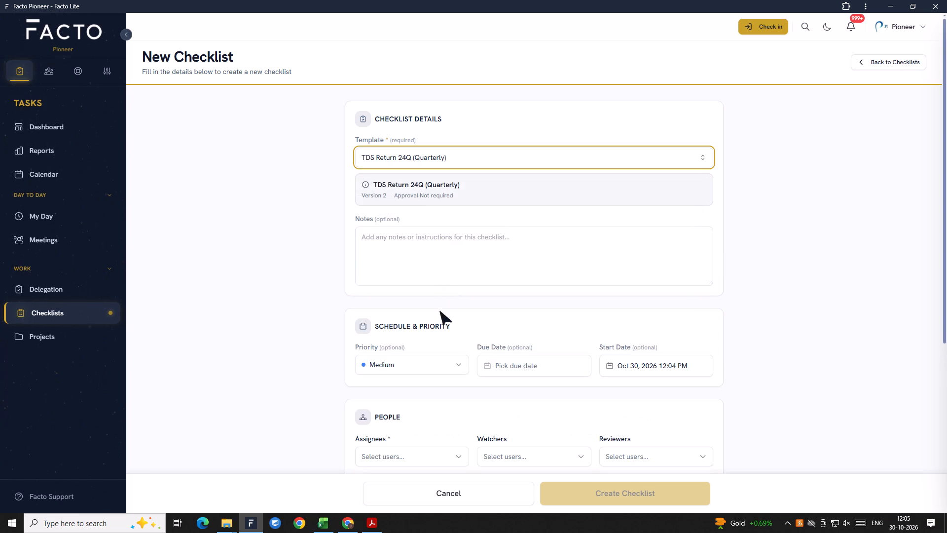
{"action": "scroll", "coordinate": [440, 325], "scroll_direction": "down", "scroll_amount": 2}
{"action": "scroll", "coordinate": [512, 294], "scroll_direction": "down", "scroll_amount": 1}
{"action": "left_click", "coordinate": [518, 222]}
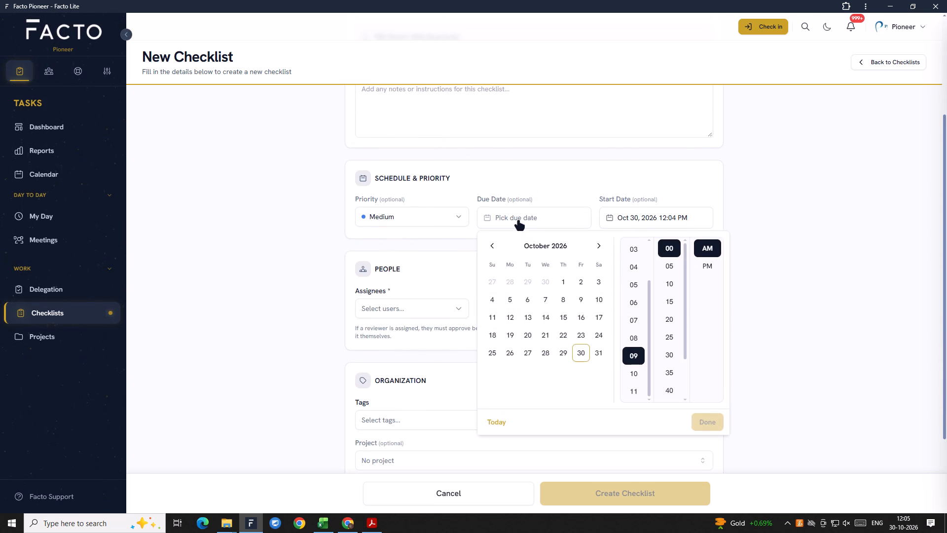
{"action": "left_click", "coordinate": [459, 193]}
Change the checklist template to TDS Return 26Q (Quarterly), found by searching "TDS".
{"action": "scroll", "coordinate": [459, 217], "scroll_direction": "up", "scroll_amount": 3}
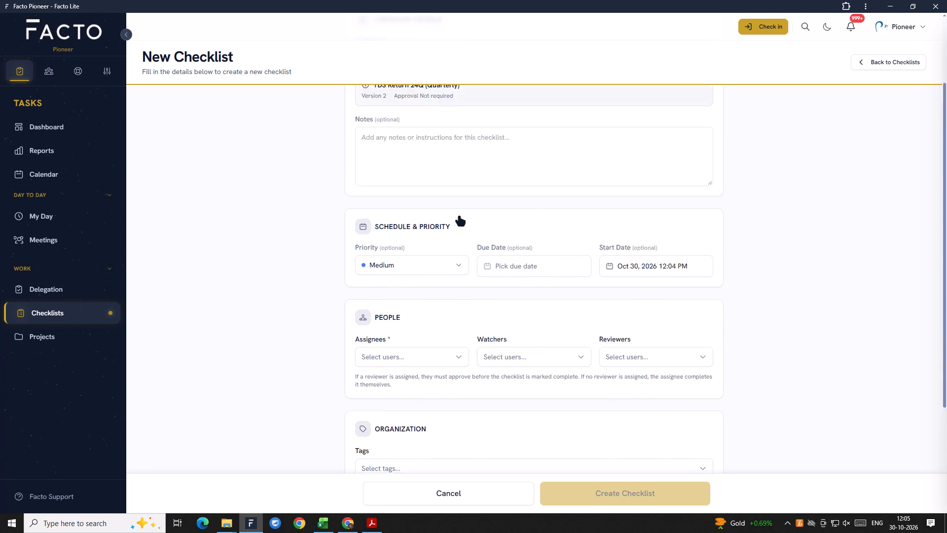
{"action": "scroll", "coordinate": [459, 217], "scroll_direction": "up", "scroll_amount": 2}
{"action": "left_click", "coordinate": [412, 158]}
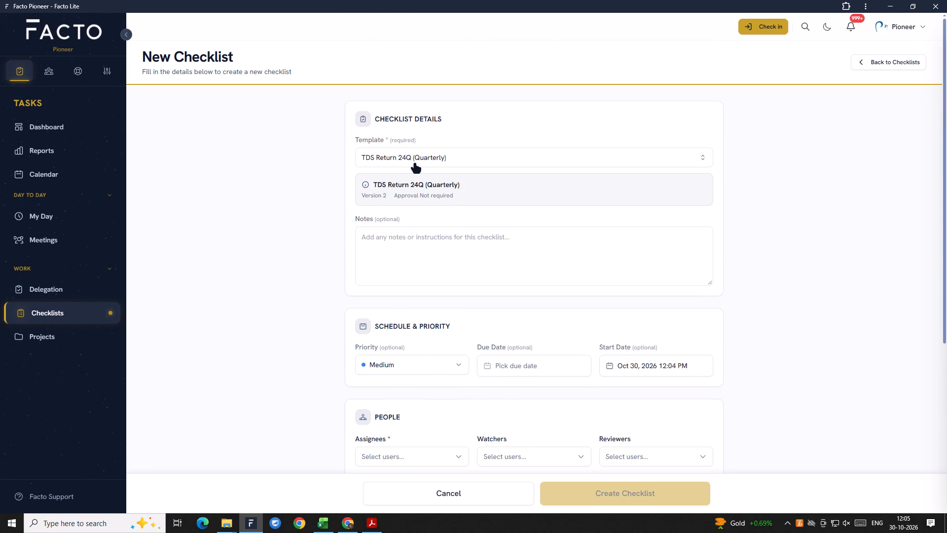
{"action": "scroll", "coordinate": [438, 295], "scroll_direction": "down", "scroll_amount": 4}
{"action": "scroll", "coordinate": [379, 308], "scroll_direction": "up", "scroll_amount": 6}
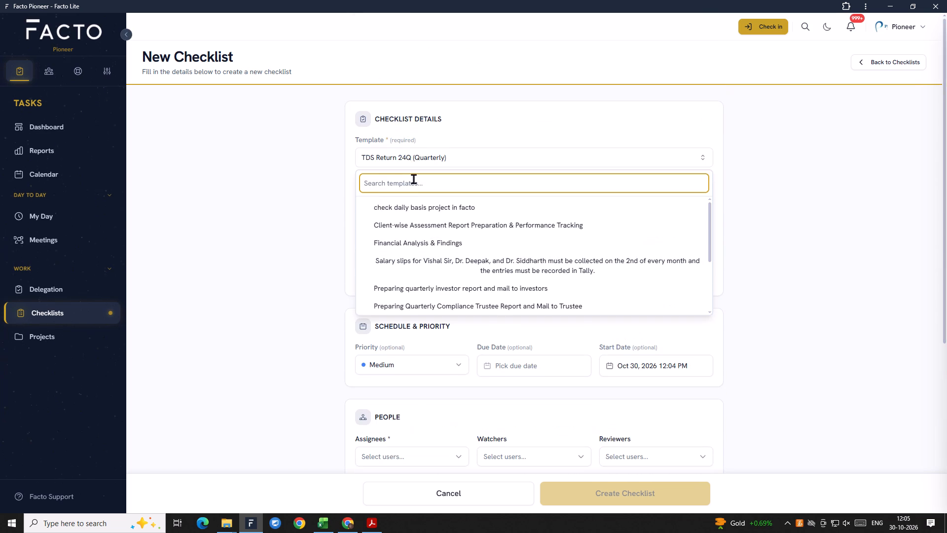
{"action": "left_click", "coordinate": [406, 157]}
{"action": "left_click", "coordinate": [399, 161]}
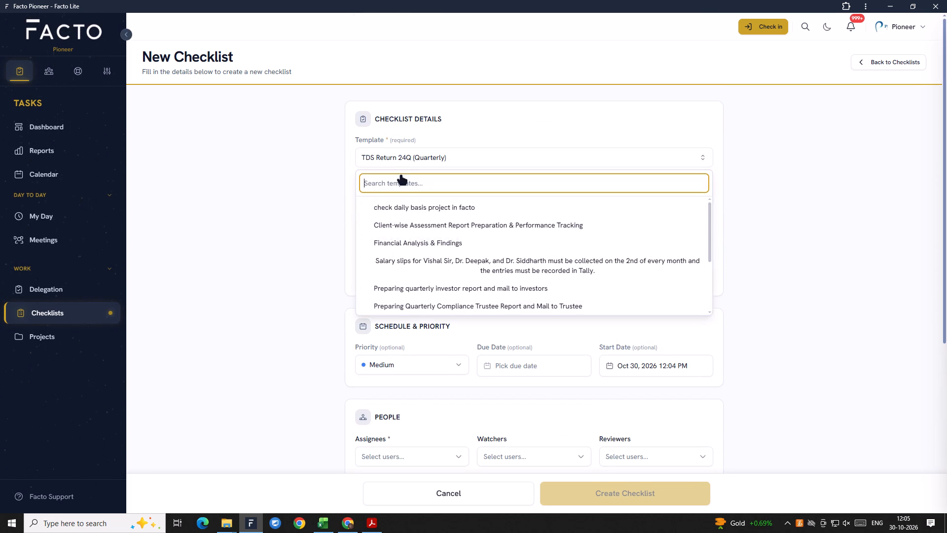
{"action": "scroll", "coordinate": [432, 259], "scroll_direction": "down", "scroll_amount": 6}
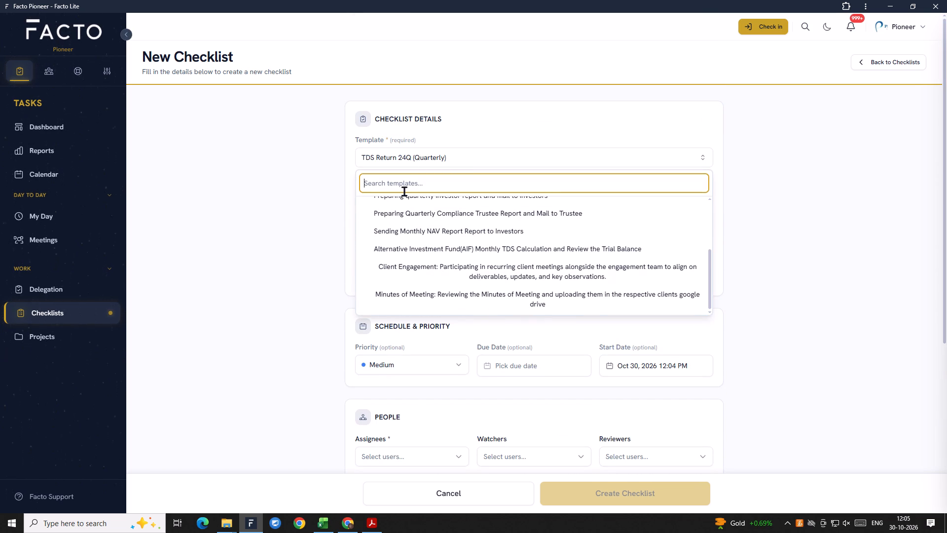
{"action": "type", "text": "TDS"}
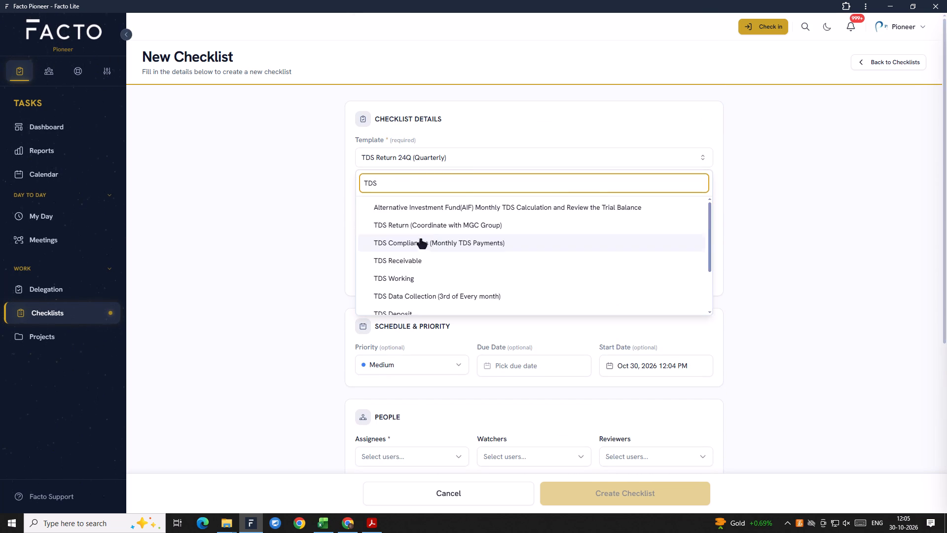
{"action": "scroll", "coordinate": [420, 292], "scroll_direction": "down", "scroll_amount": 4}
{"action": "left_click", "coordinate": [439, 306]}
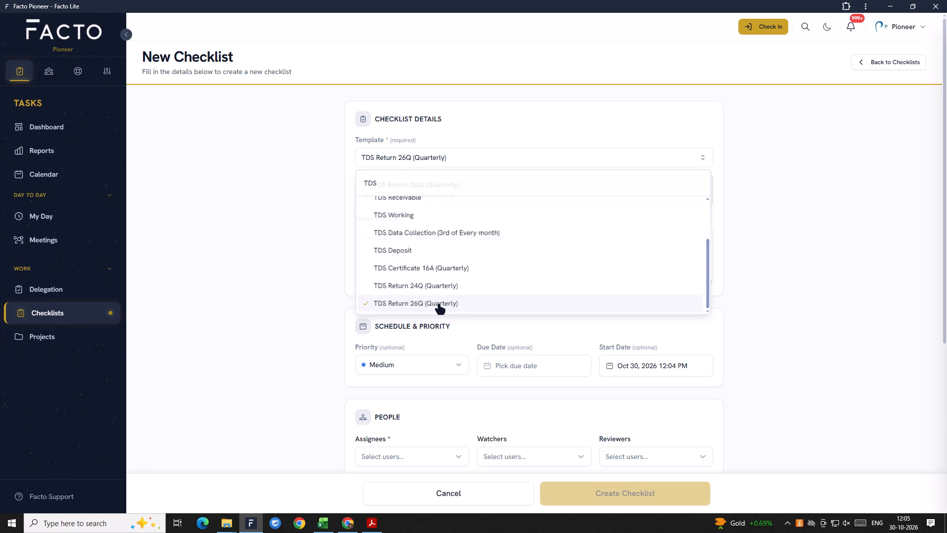
Set the checklist's due date to October 31, 2026, at 9:00 AM.
{"action": "scroll", "coordinate": [484, 345], "scroll_direction": "down", "scroll_amount": 2}
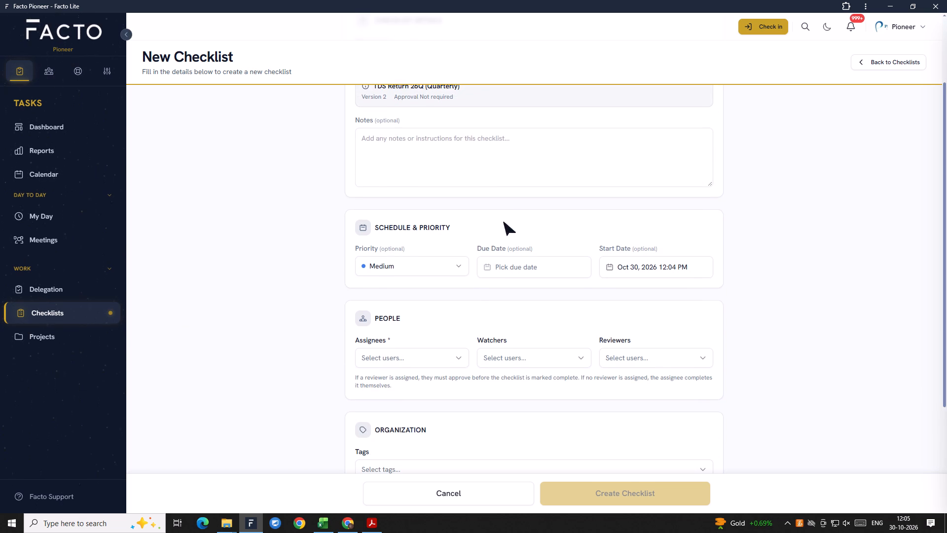
{"action": "left_click", "coordinate": [515, 271]}
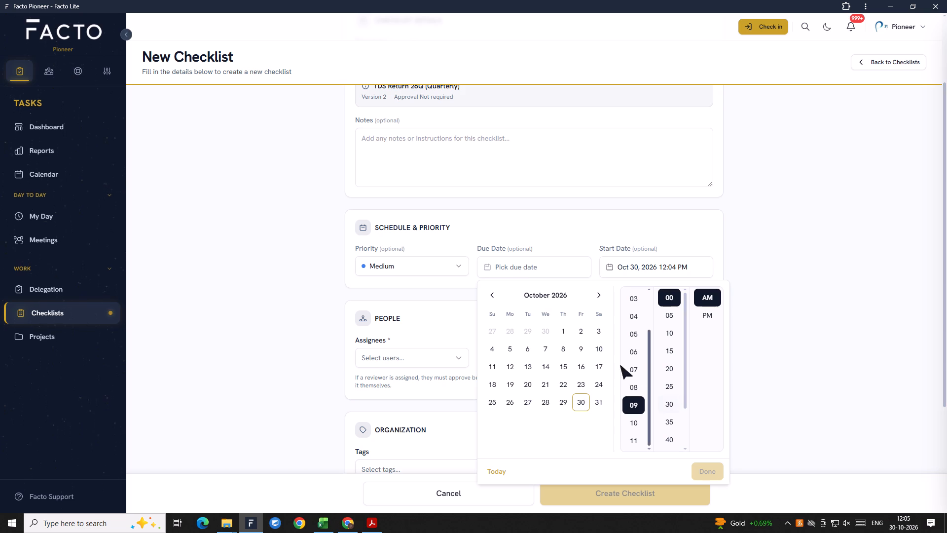
{"action": "left_click", "coordinate": [598, 301]}
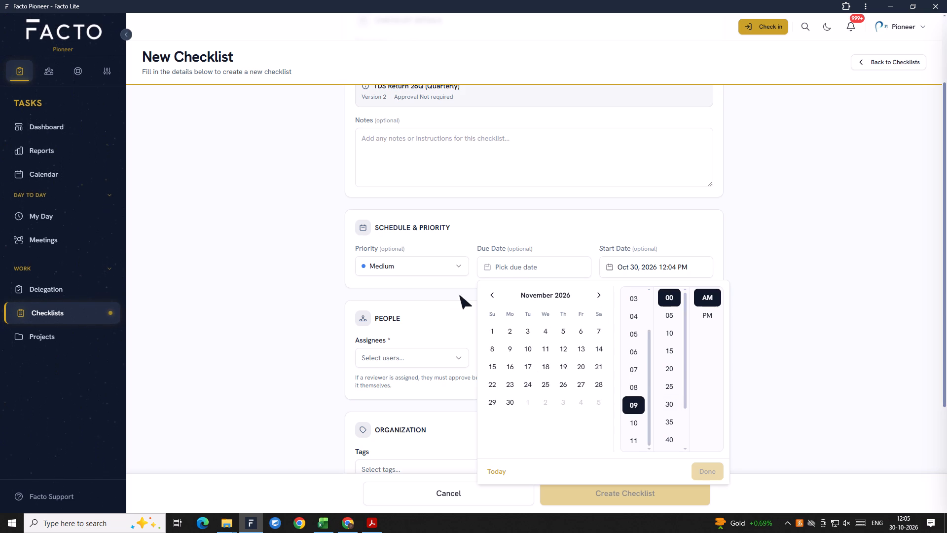
{"action": "left_click", "coordinate": [490, 295]}
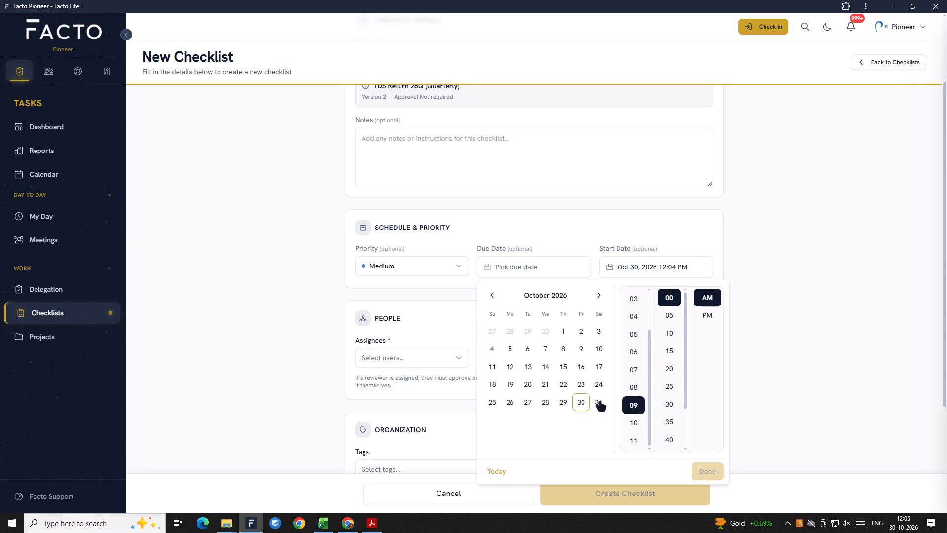
{"action": "left_click", "coordinate": [600, 402]}
{"action": "left_click", "coordinate": [708, 473]}
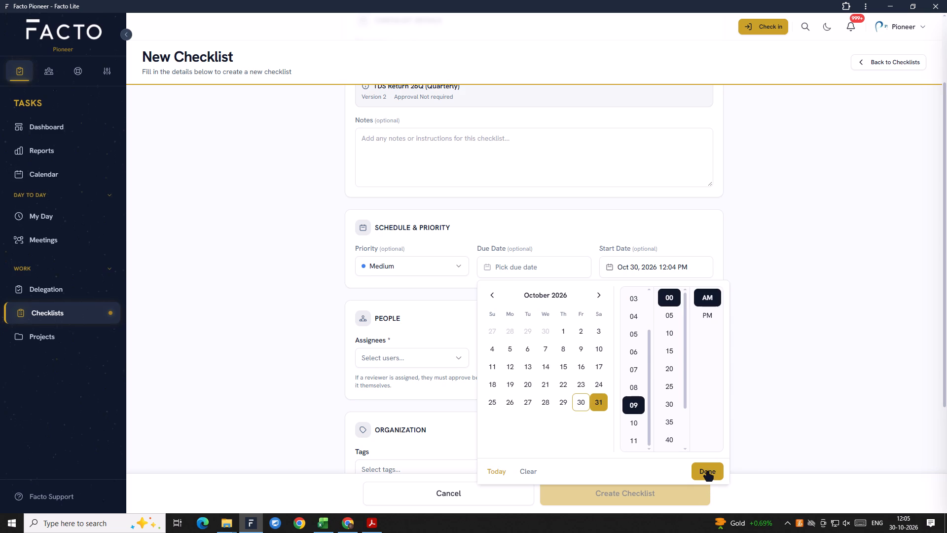
{"action": "left_click", "coordinate": [629, 270]}
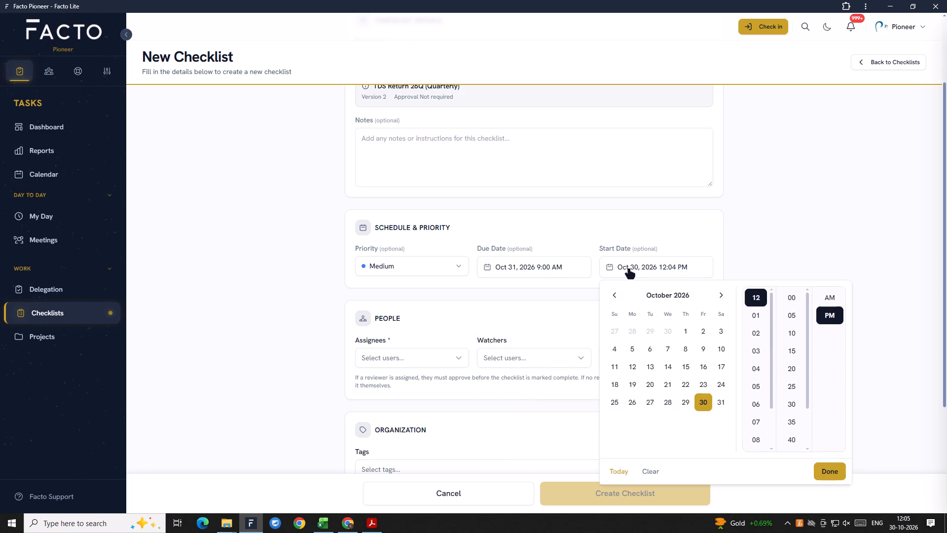
{"action": "left_click", "coordinate": [629, 270]}
Search the assignees for "SAN" and assign the checklist to Sanyam.
{"action": "scroll", "coordinate": [497, 423], "scroll_direction": "down", "scroll_amount": 1}
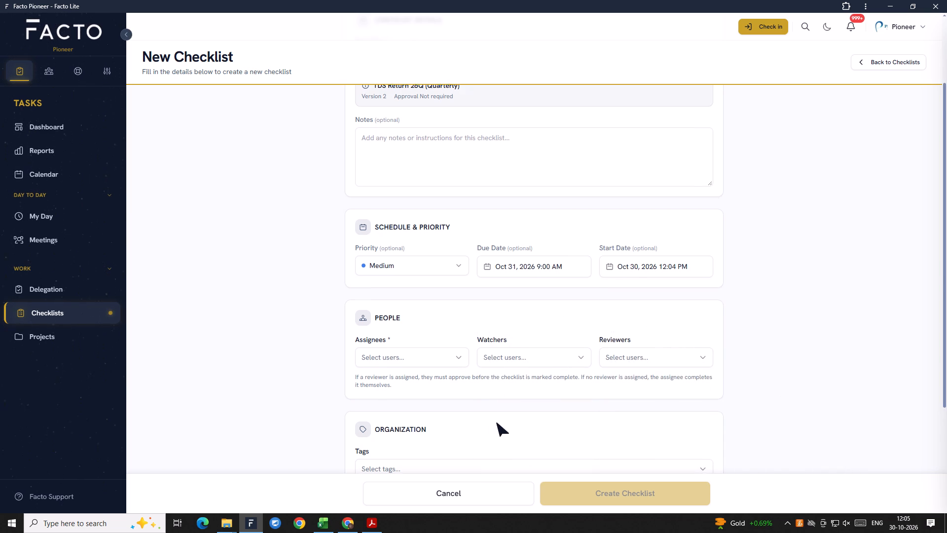
{"action": "left_click", "coordinate": [397, 313]}
{"action": "type", "text": "SA"}
{"action": "key", "text": "n"}
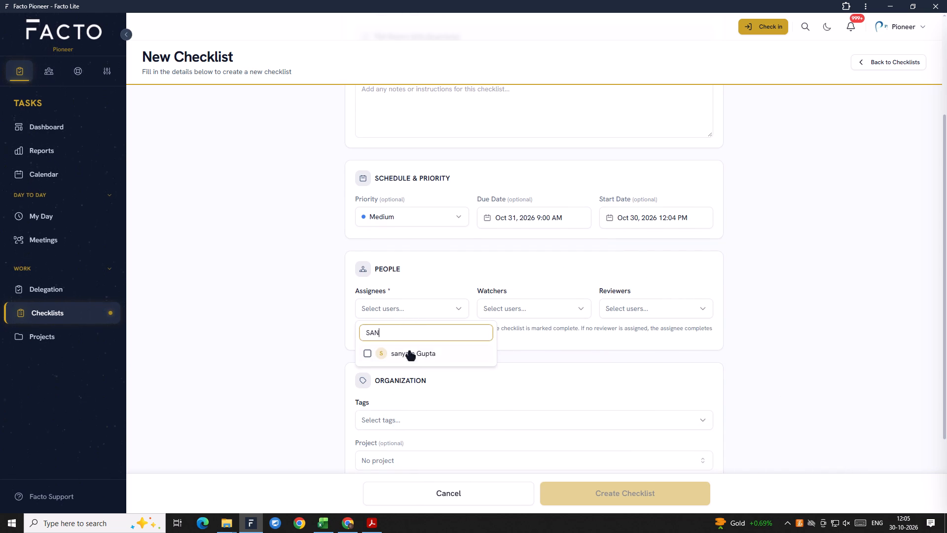
{"action": "left_click", "coordinate": [409, 352]}
Search the users for "CA" and set CA Saurabh as both the watcher and the reviewer of the checklist.
{"action": "left_click", "coordinate": [495, 313]}
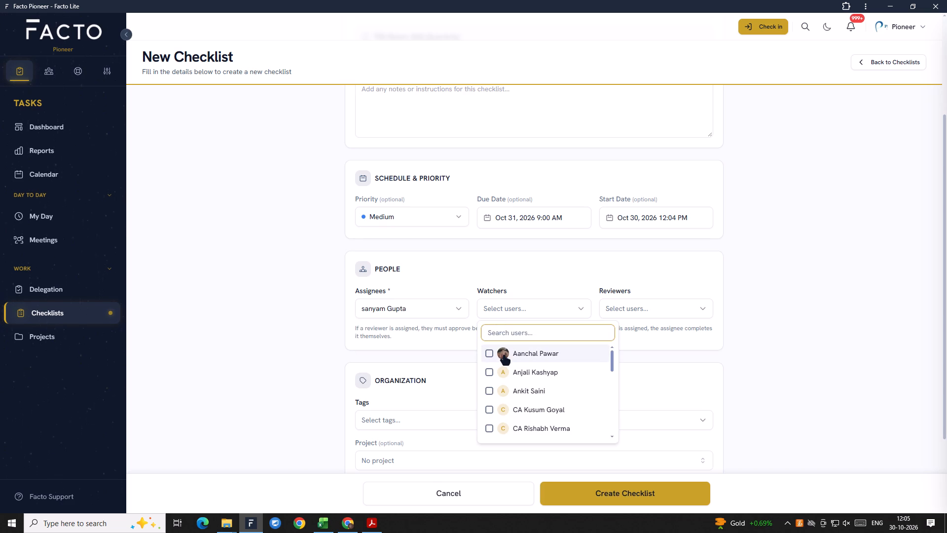
{"action": "type", "text": "CA"}
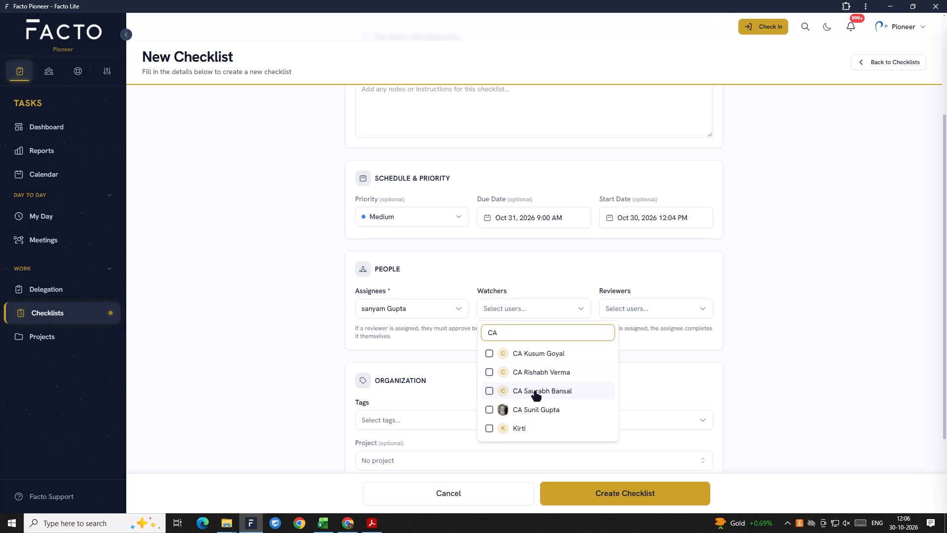
{"action": "left_click", "coordinate": [535, 392]}
{"action": "left_click", "coordinate": [635, 311]}
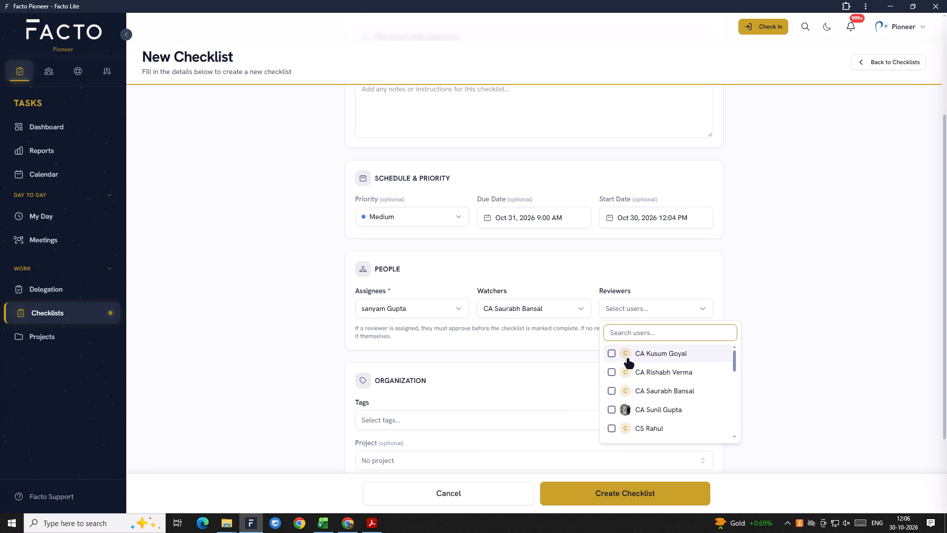
{"action": "type", "text": "CA"}
{"action": "left_click", "coordinate": [657, 393]}
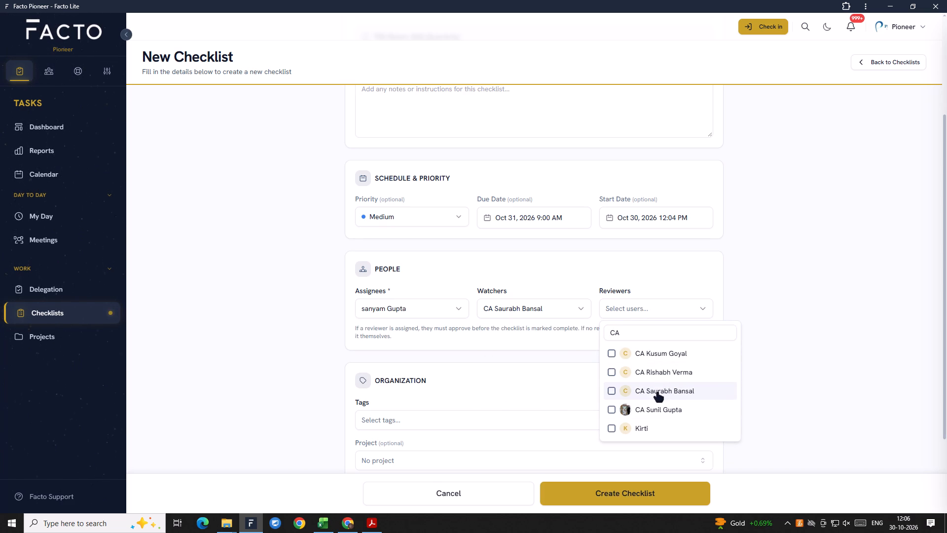
{"action": "left_click", "coordinate": [458, 387]}
Add the TDS tag to the checklist.
{"action": "scroll", "coordinate": [467, 407], "scroll_direction": "down", "scroll_amount": 2}
{"action": "left_click", "coordinate": [393, 317]}
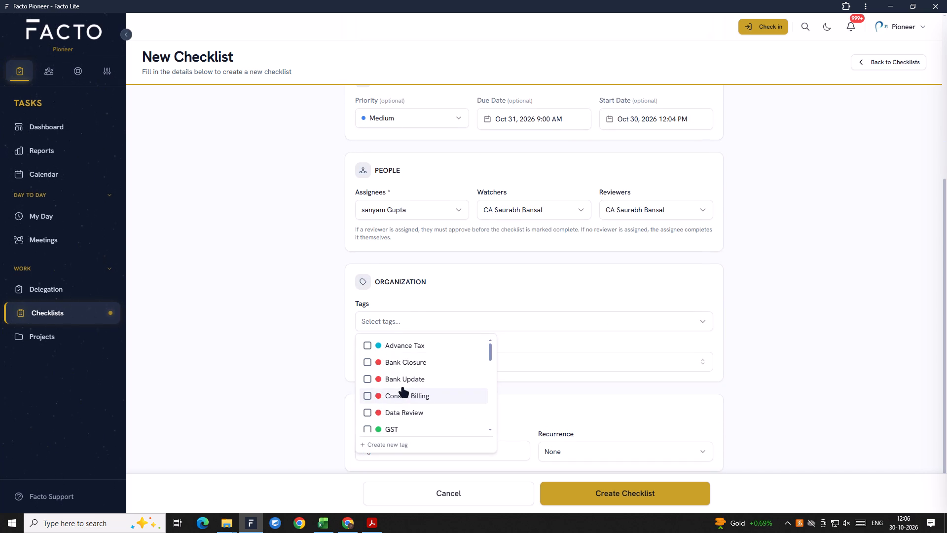
{"action": "type", "text": "TDS"}
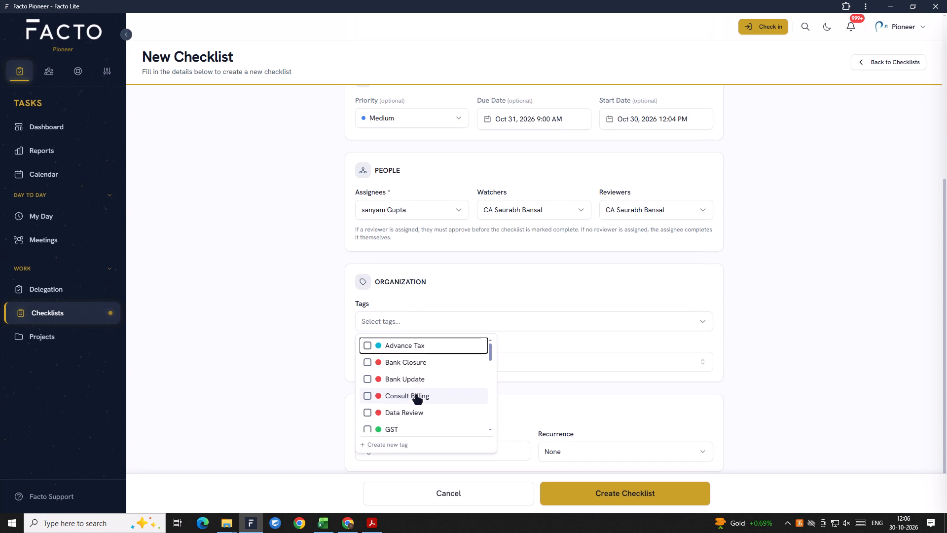
{"action": "scroll", "coordinate": [416, 420], "scroll_direction": "down", "scroll_amount": 1}
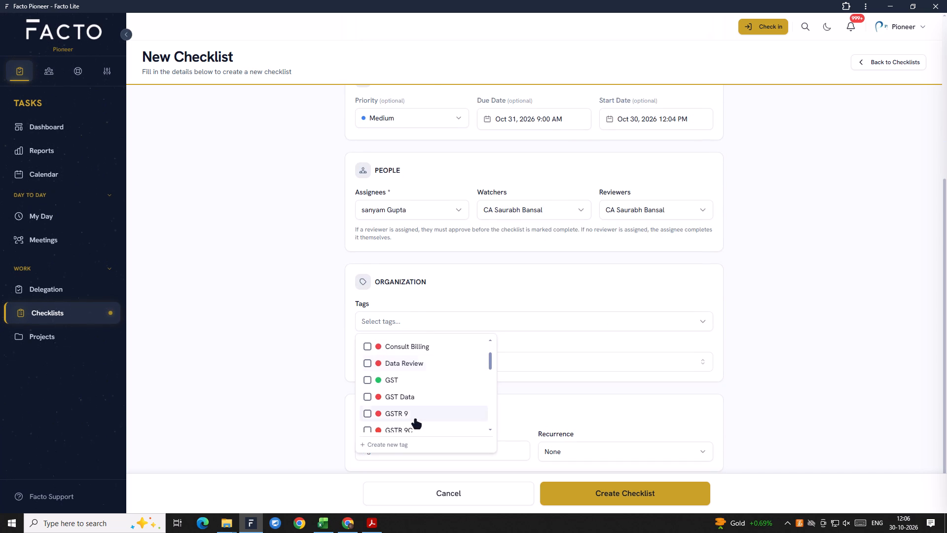
{"action": "scroll", "coordinate": [415, 420], "scroll_direction": "down", "scroll_amount": 5}
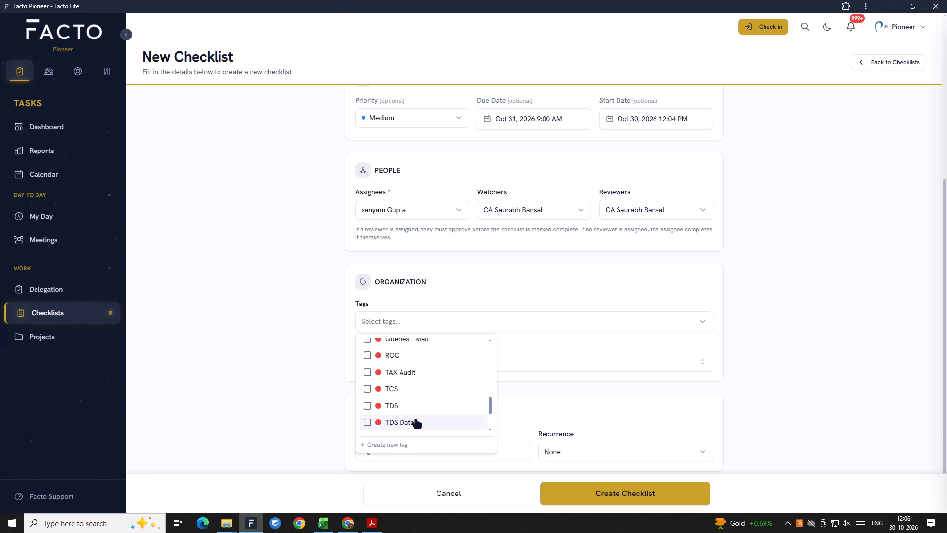
{"action": "scroll", "coordinate": [416, 420], "scroll_direction": "down", "scroll_amount": 1}
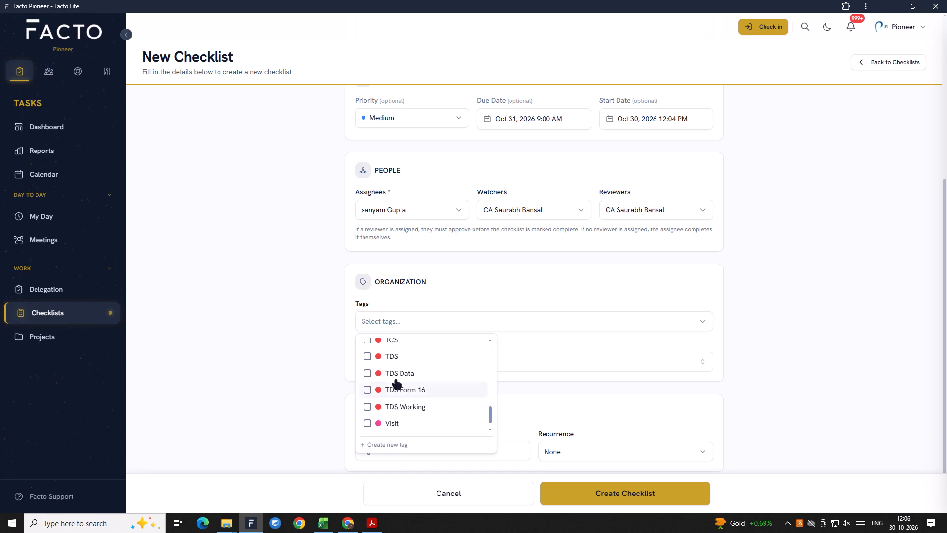
{"action": "left_click", "coordinate": [378, 361]}
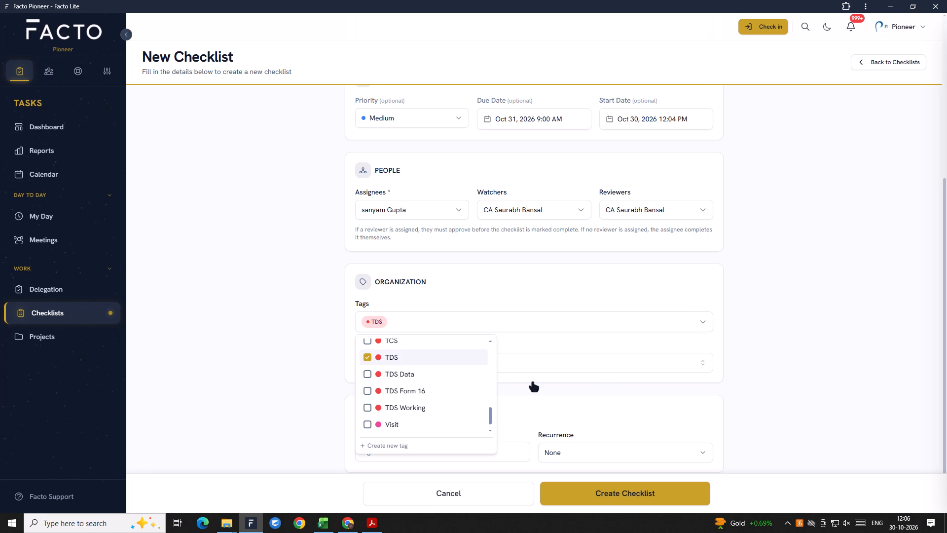
{"action": "left_click", "coordinate": [602, 381]}
Link the checklist to the Dhawan Brothers project, searching by the copied client name.
{"action": "scroll", "coordinate": [531, 394], "scroll_direction": "down", "scroll_amount": 2}
{"action": "left_click", "coordinate": [405, 360]}
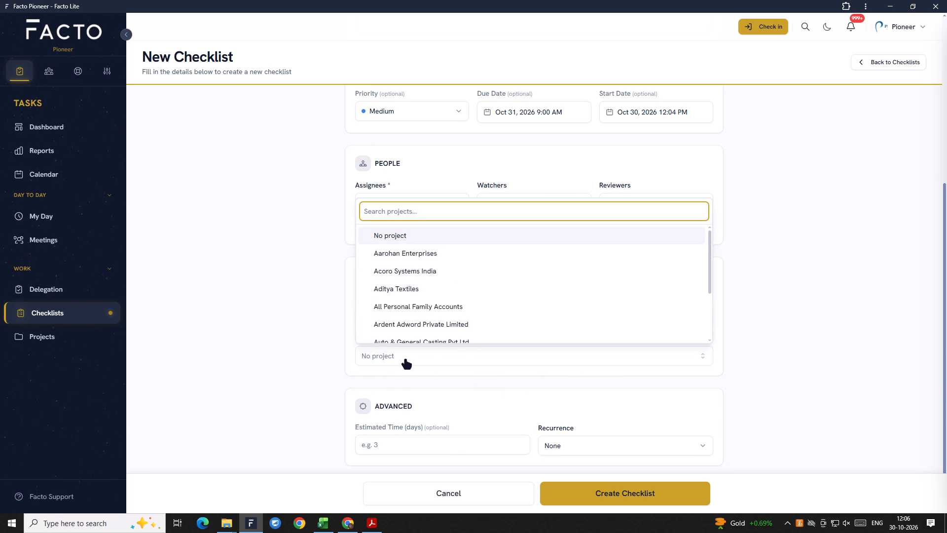
{"action": "key", "text": "ctrl+v"}
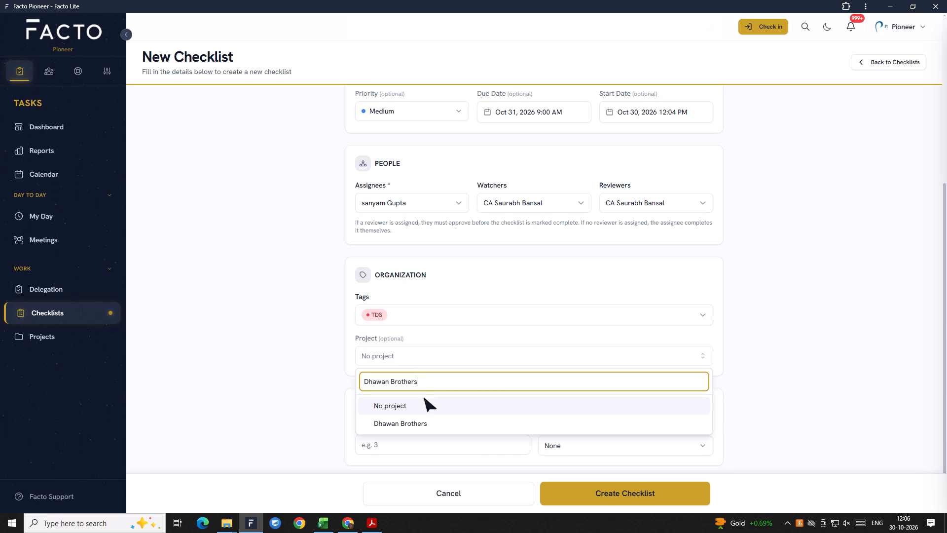
{"action": "left_click", "coordinate": [416, 423]}
Set the checklist's recurrence to Quarterly.
{"action": "scroll", "coordinate": [416, 423], "scroll_direction": "down", "scroll_amount": 4}
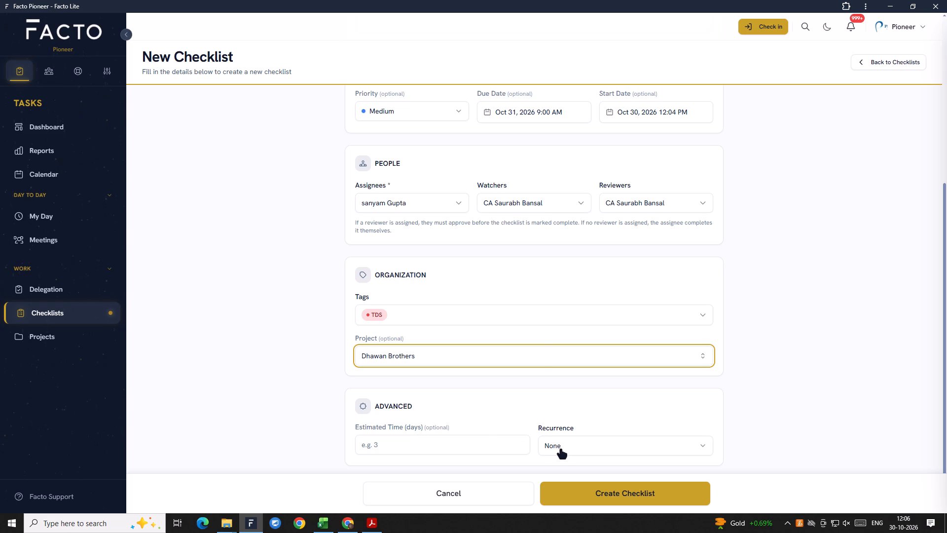
{"action": "left_click", "coordinate": [563, 450]}
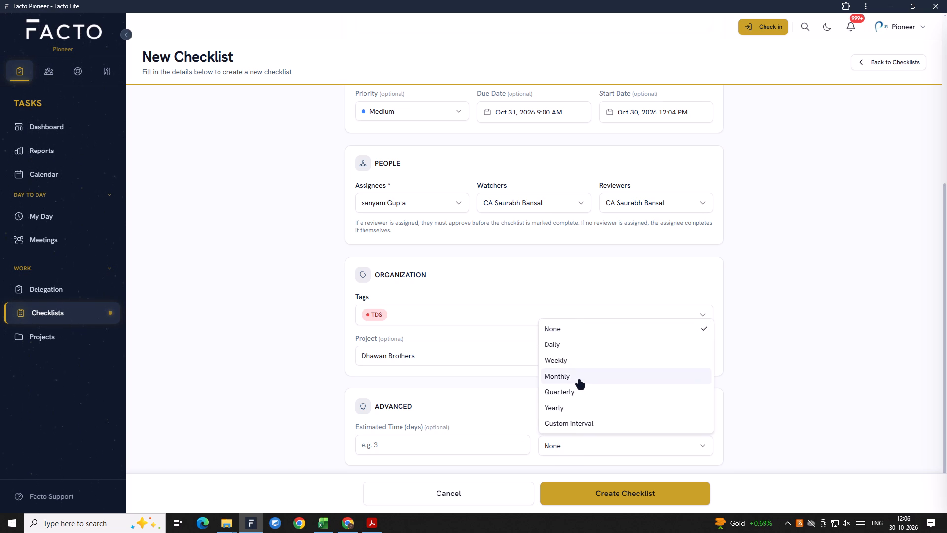
{"action": "left_click", "coordinate": [579, 381]}
{"action": "left_click", "coordinate": [562, 450]}
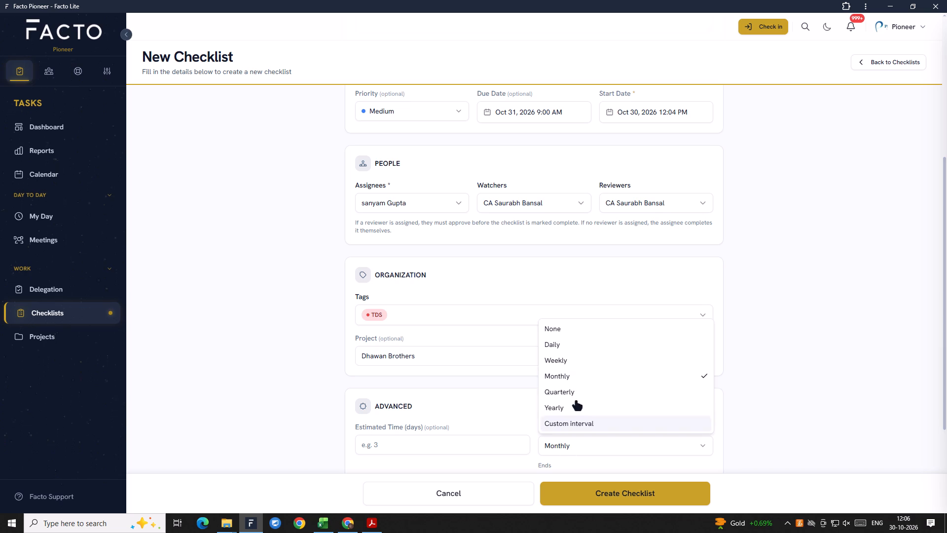
{"action": "left_click", "coordinate": [577, 398]}
{"action": "scroll", "coordinate": [458, 437], "scroll_direction": "down", "scroll_amount": 2}
{"action": "scroll", "coordinate": [502, 429], "scroll_direction": "down", "scroll_amount": 1}
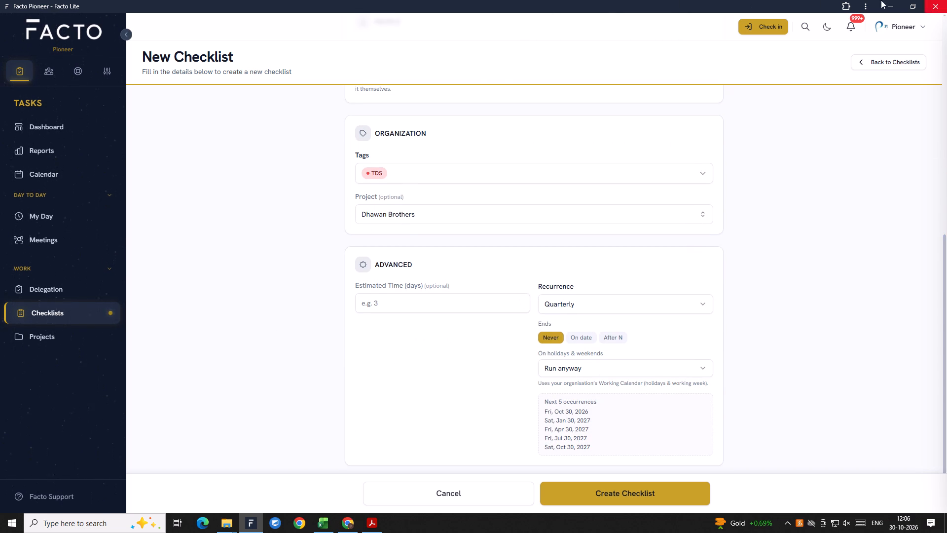
Set the recurrence's handling of holidays and weekends to Move to next working day.
{"action": "left_click", "coordinate": [560, 364]}
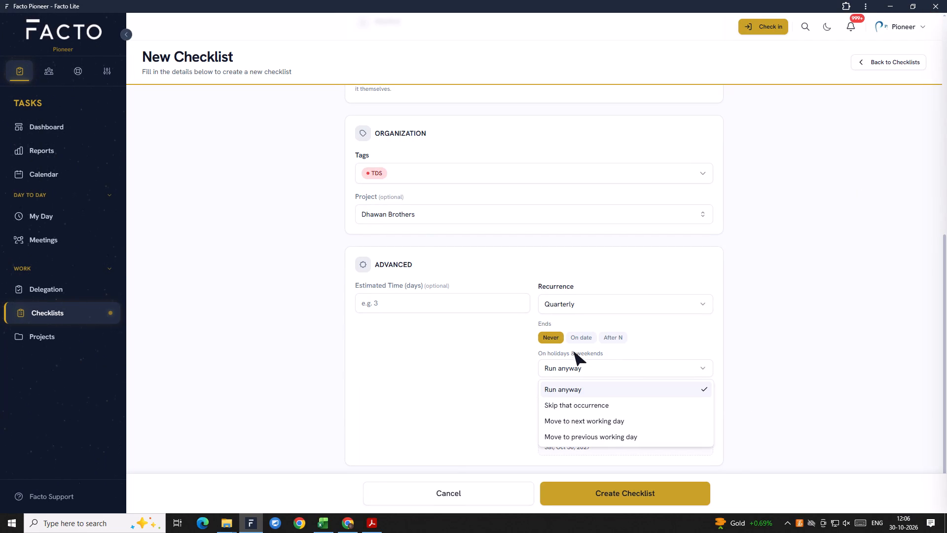
{"action": "left_click", "coordinate": [651, 345]}
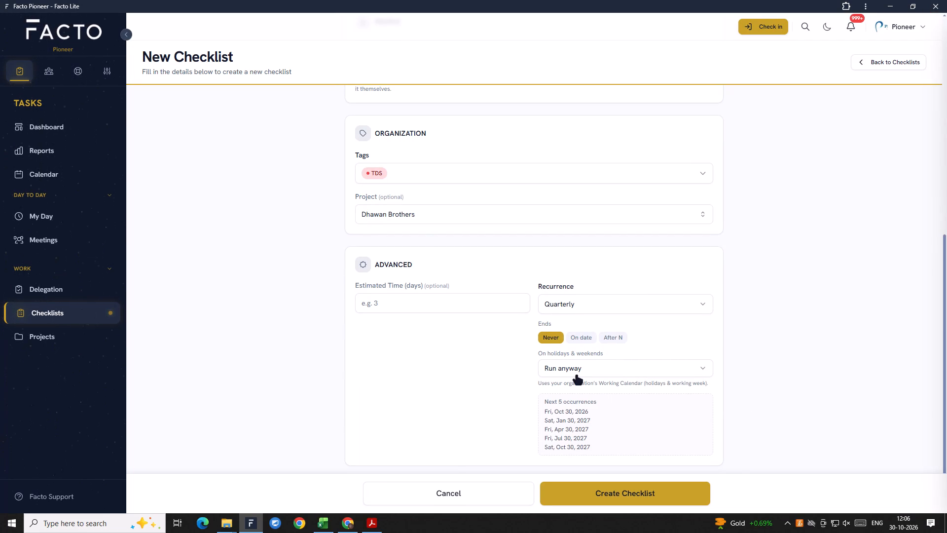
{"action": "left_click", "coordinate": [570, 372]}
{"action": "scroll", "coordinate": [603, 423], "scroll_direction": "down", "scroll_amount": 2}
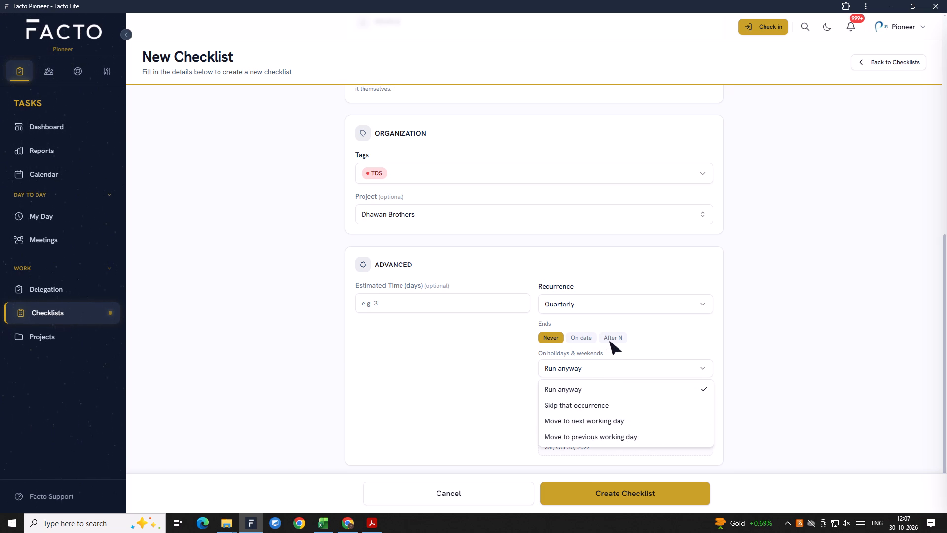
{"action": "left_click", "coordinate": [576, 428]}
{"action": "scroll", "coordinate": [590, 433], "scroll_direction": "down", "scroll_amount": 1}
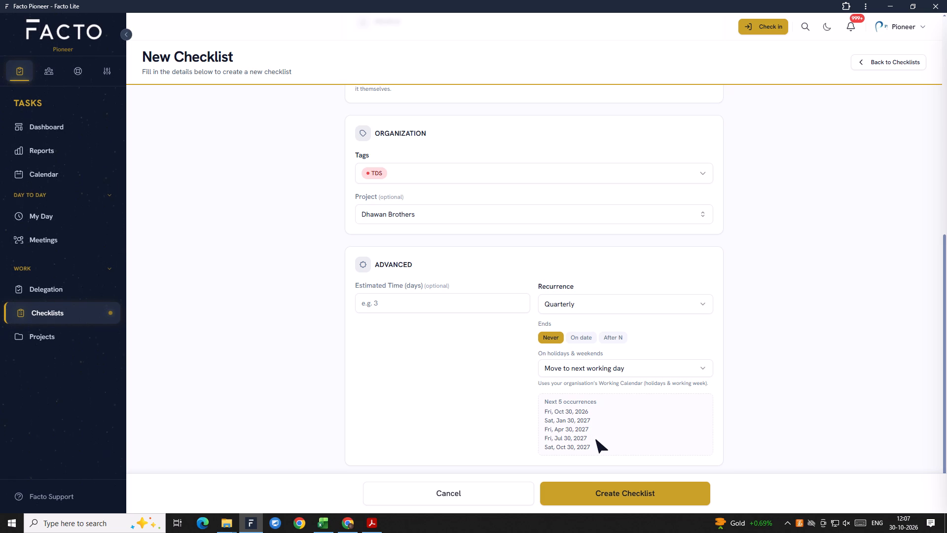
Create the TDS Return 26Q (Quarterly) checklist for Dhawan Brothers.
{"action": "scroll", "coordinate": [596, 440], "scroll_direction": "down", "scroll_amount": 2}
{"action": "left_click", "coordinate": [605, 493]}
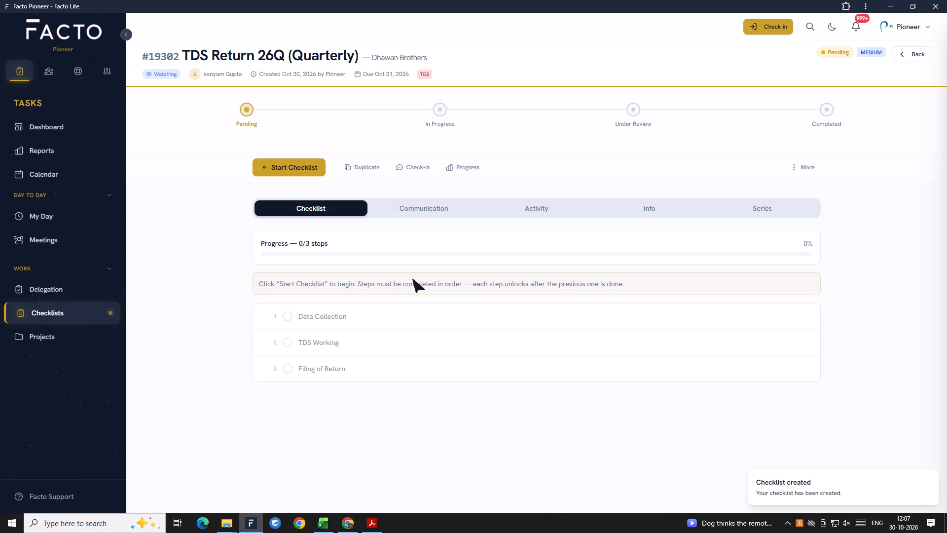
Filter the checklists by assignee Sanyam, searching "SANY", and review the checklists assigned to him.
{"action": "left_click", "coordinate": [55, 312]}
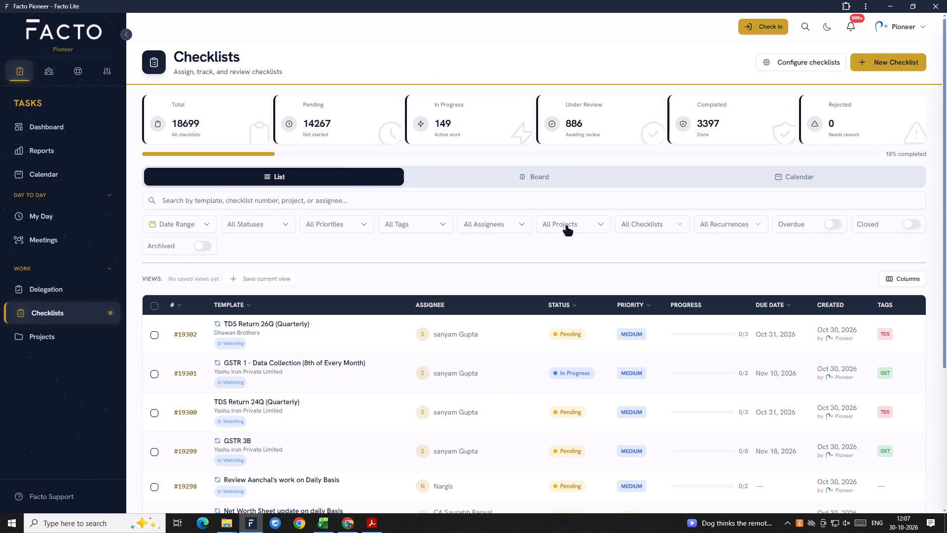
{"action": "left_click", "coordinate": [510, 225]}
{"action": "type", "text": "SANY"}
{"action": "left_click", "coordinate": [512, 267]}
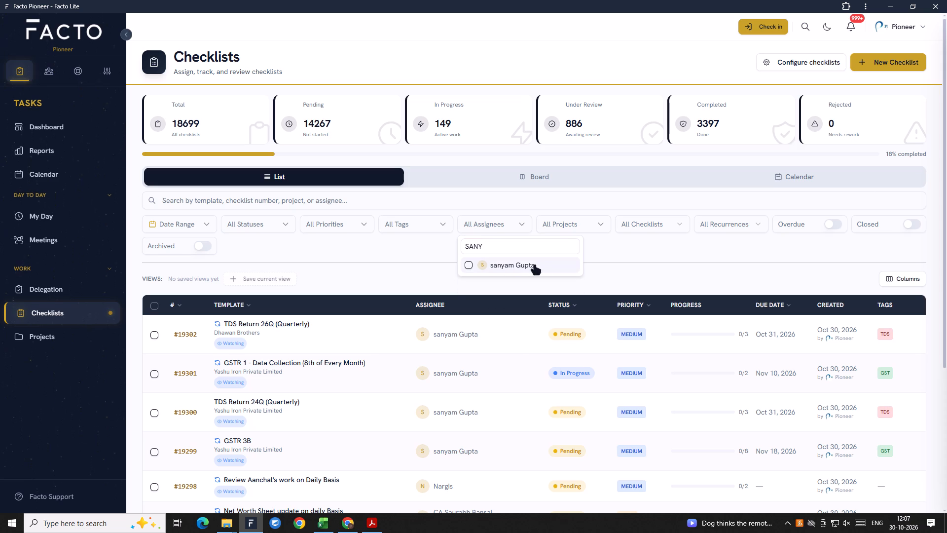
{"action": "scroll", "coordinate": [380, 414], "scroll_direction": "down", "scroll_amount": 2}
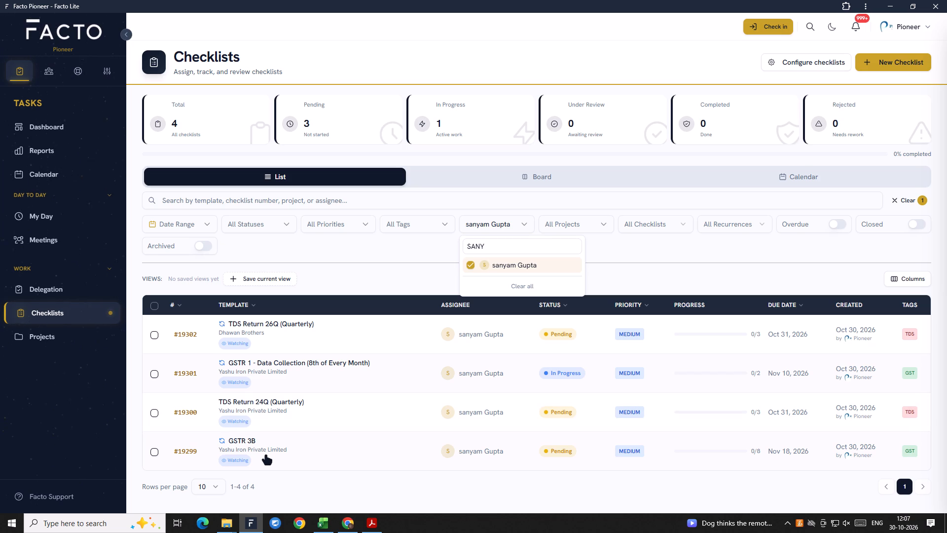
{"action": "scroll", "coordinate": [346, 452], "scroll_direction": "down", "scroll_amount": 1}
Start a new checklist from the full checklist list using the TDS Return 26Q (Quarterly) template, found by searching "TDS".
{"action": "left_click", "coordinate": [59, 311]}
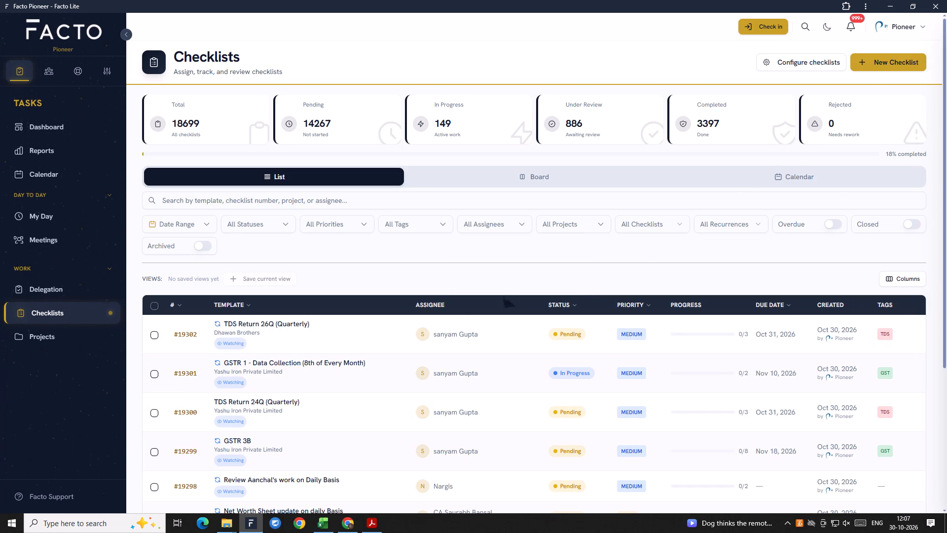
{"action": "left_click", "coordinate": [879, 65]}
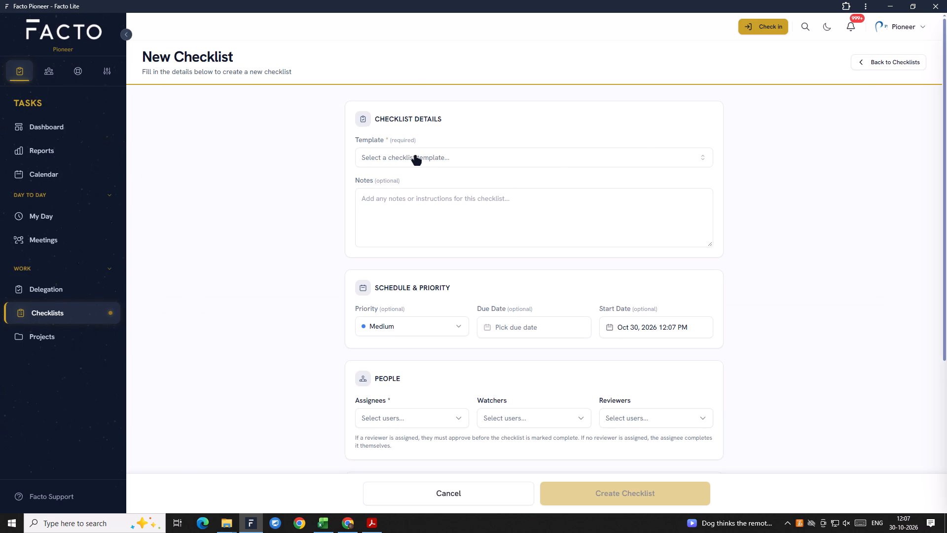
{"action": "left_click", "coordinate": [415, 156]}
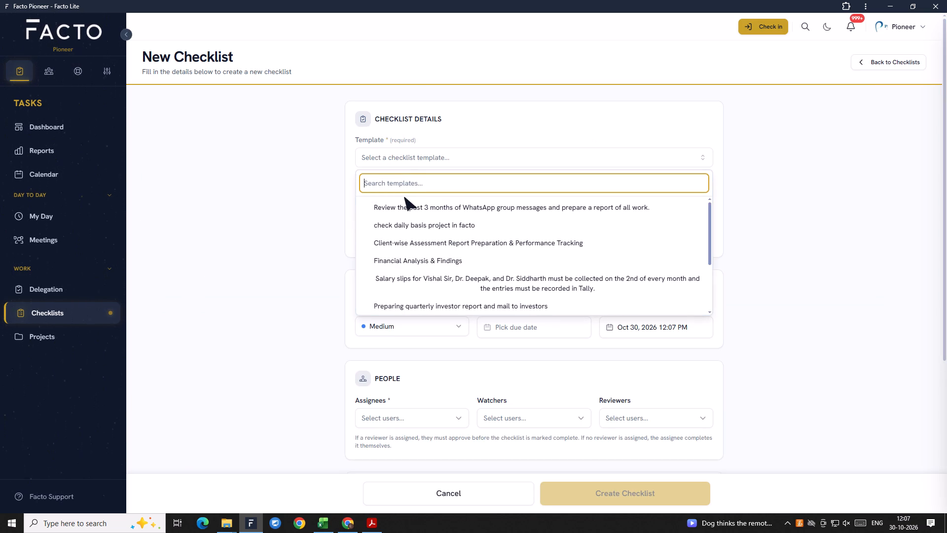
{"action": "type", "text": "TDS"}
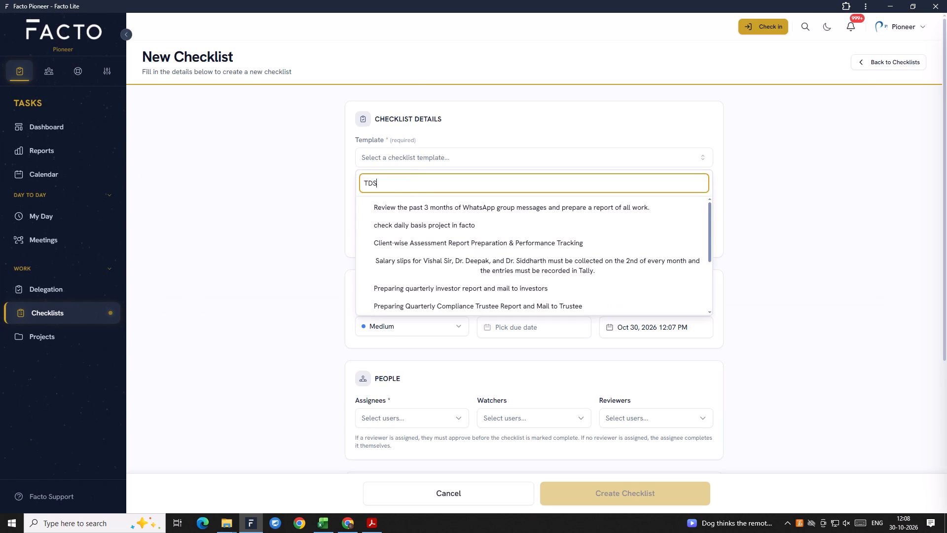
{"action": "scroll", "coordinate": [424, 255], "scroll_direction": "down", "scroll_amount": 9}
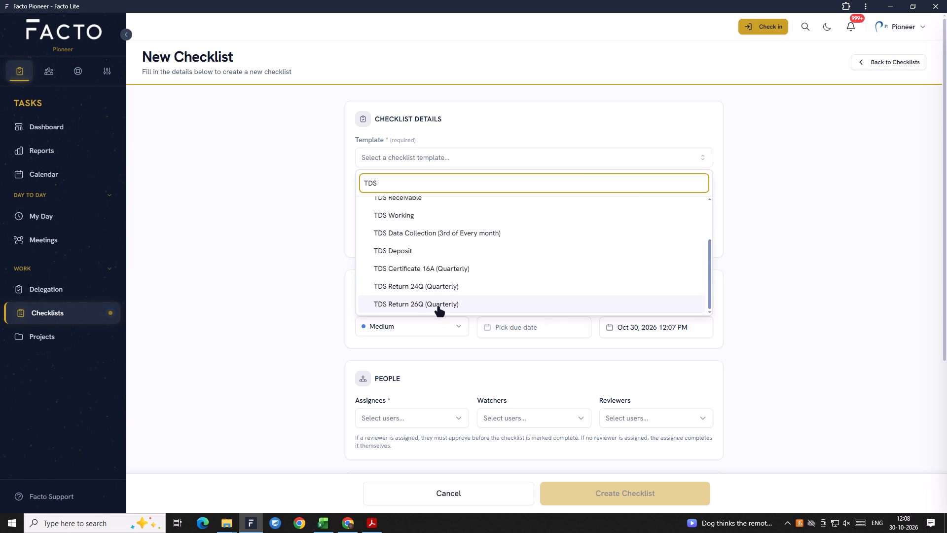
{"action": "left_click", "coordinate": [438, 308]}
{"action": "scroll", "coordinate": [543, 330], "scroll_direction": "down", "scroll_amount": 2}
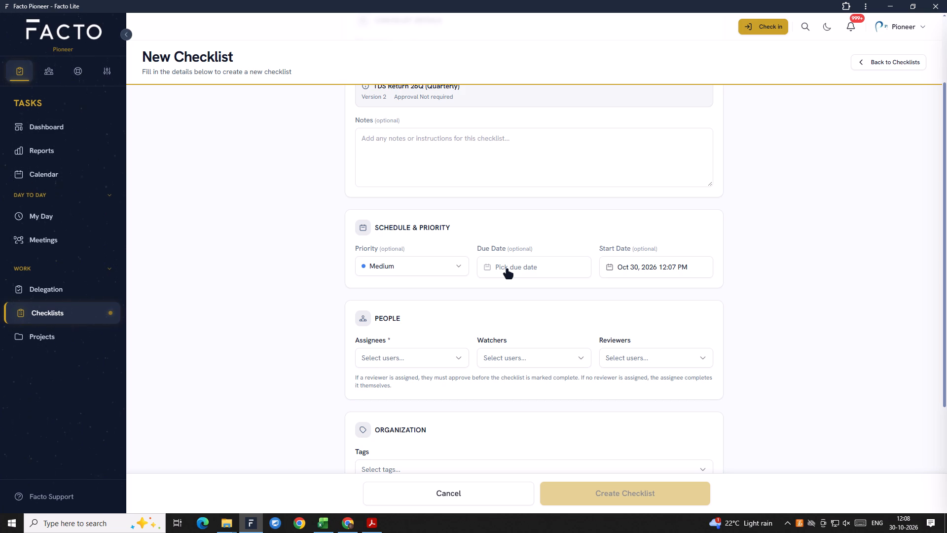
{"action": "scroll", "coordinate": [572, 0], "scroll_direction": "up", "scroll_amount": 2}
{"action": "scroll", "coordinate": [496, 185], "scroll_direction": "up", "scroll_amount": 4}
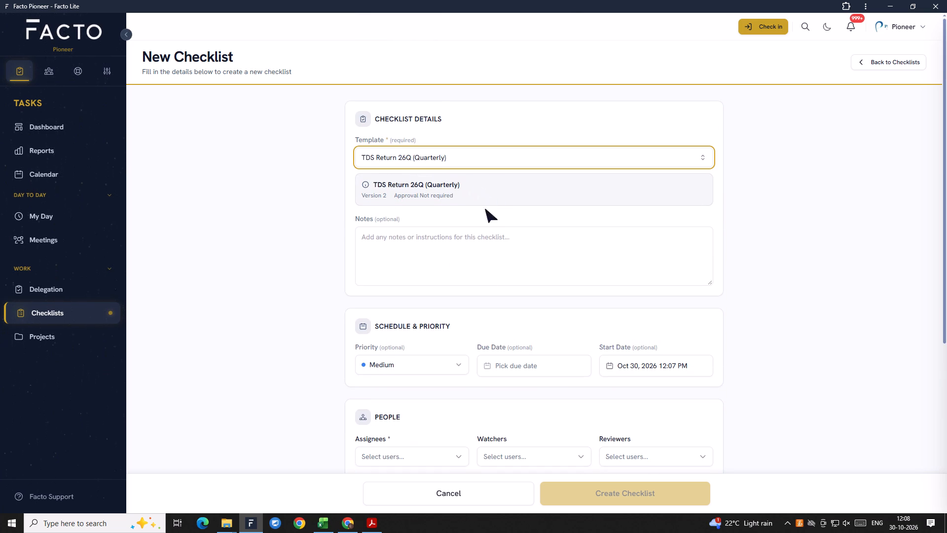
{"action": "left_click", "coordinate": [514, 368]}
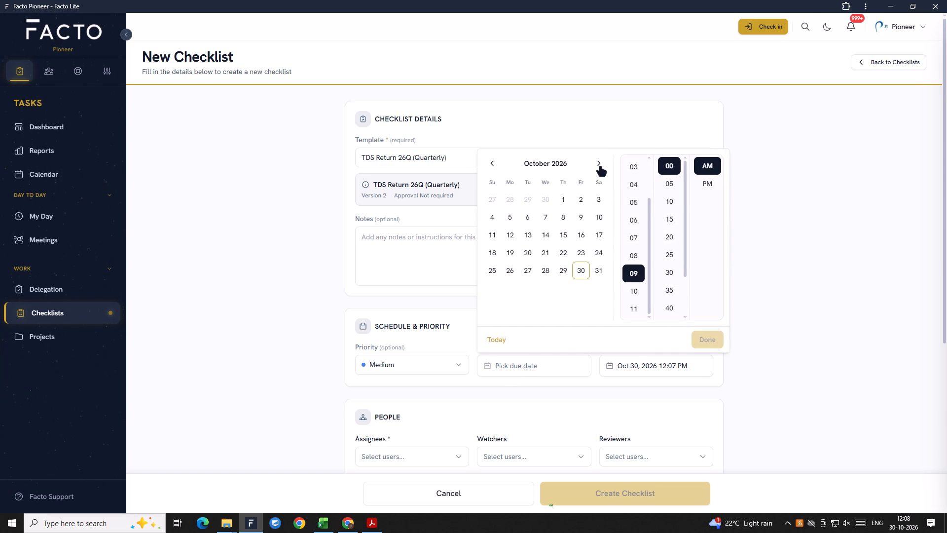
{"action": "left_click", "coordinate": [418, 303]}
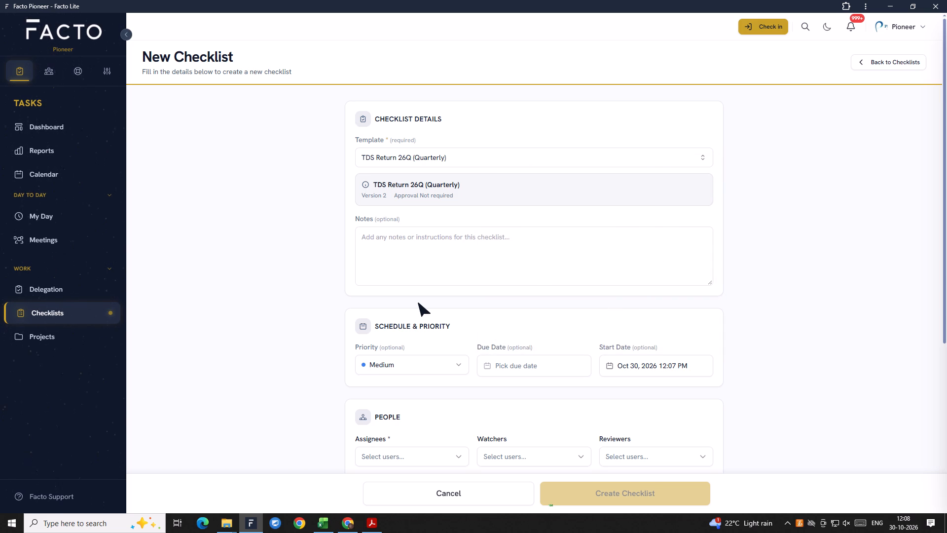
Assign the new checklist to Sanyam, and set CA Saurabh as both watcher and reviewer.
{"action": "scroll", "coordinate": [540, 378], "scroll_direction": "down", "scroll_amount": 3}
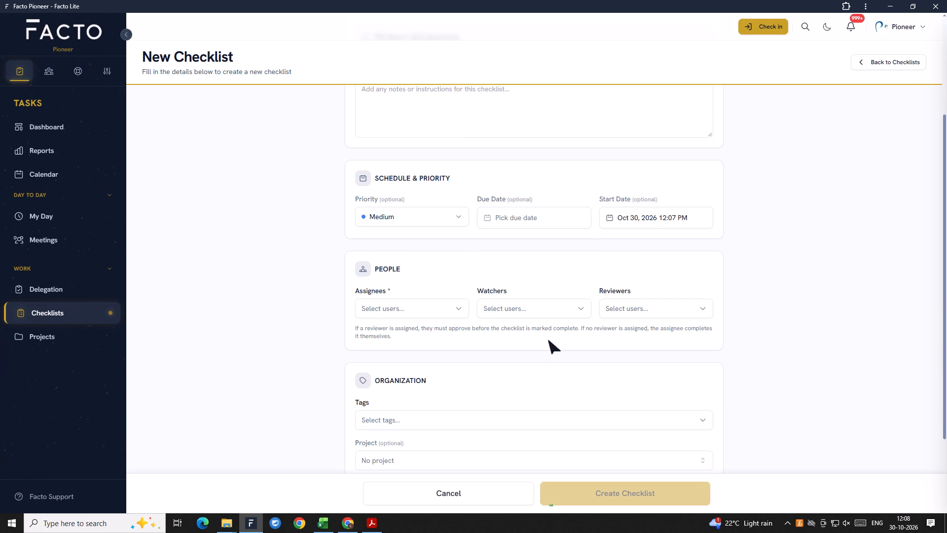
{"action": "left_click", "coordinate": [396, 310]}
{"action": "type", "text": "SA"}
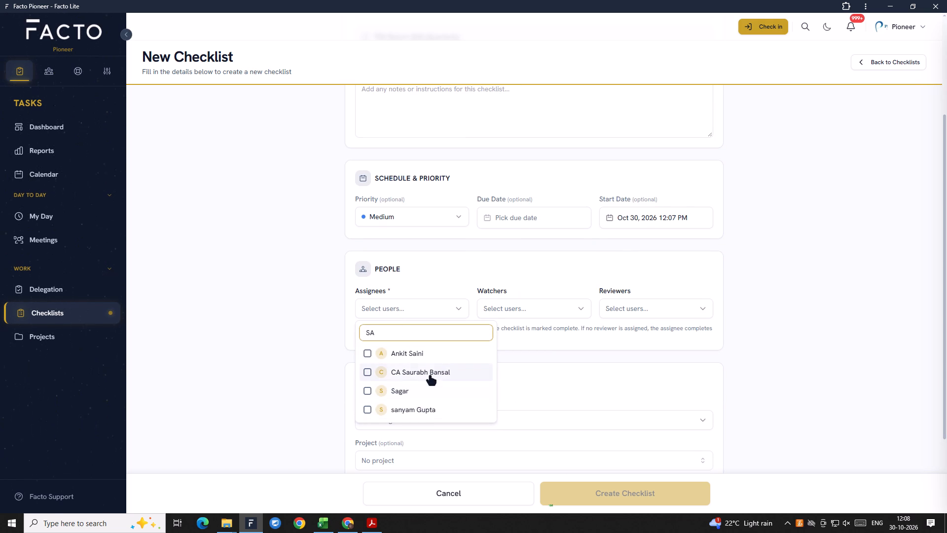
{"action": "left_click", "coordinate": [420, 409]}
{"action": "left_click", "coordinate": [510, 305]}
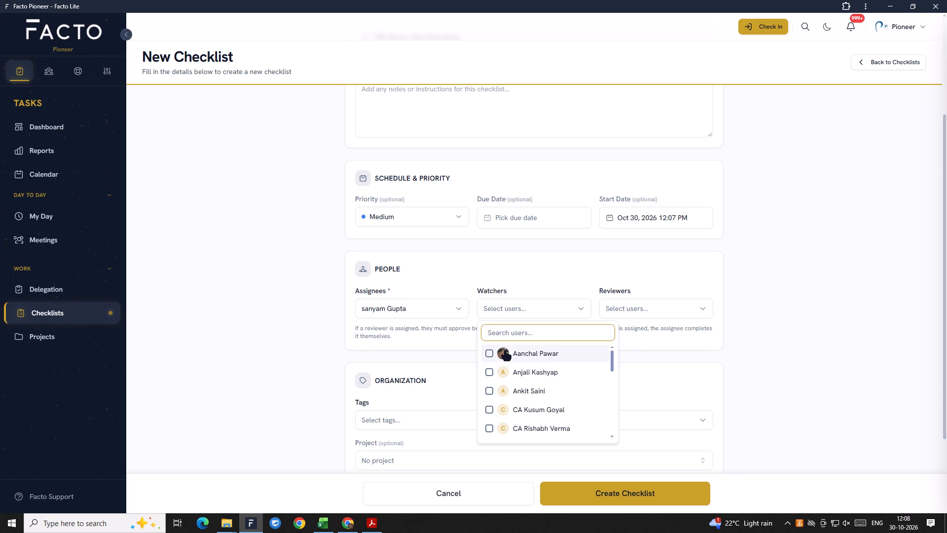
{"action": "type", "text": "CA"}
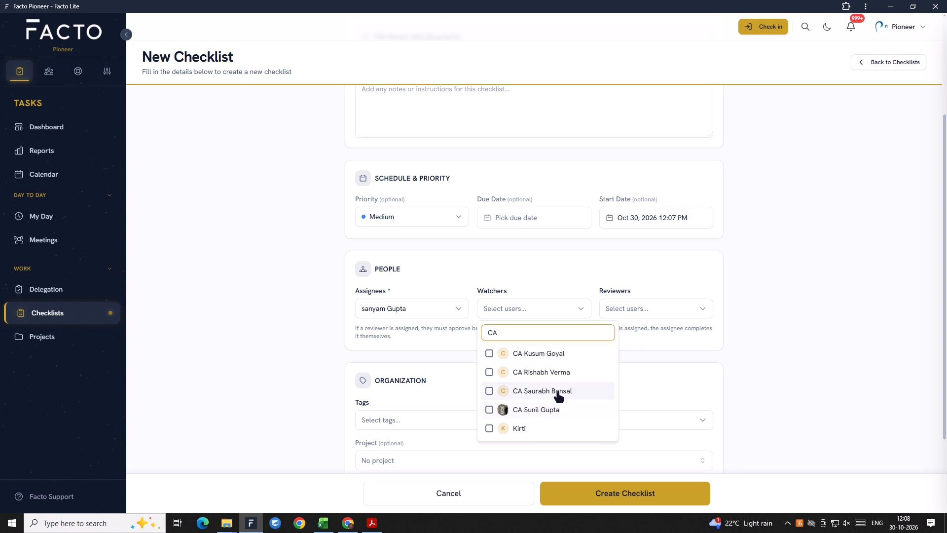
{"action": "left_click", "coordinate": [558, 394]}
{"action": "left_click", "coordinate": [627, 312]}
{"action": "type", "text": "CA"}
{"action": "left_click", "coordinate": [657, 398]}
{"action": "left_click", "coordinate": [528, 381]}
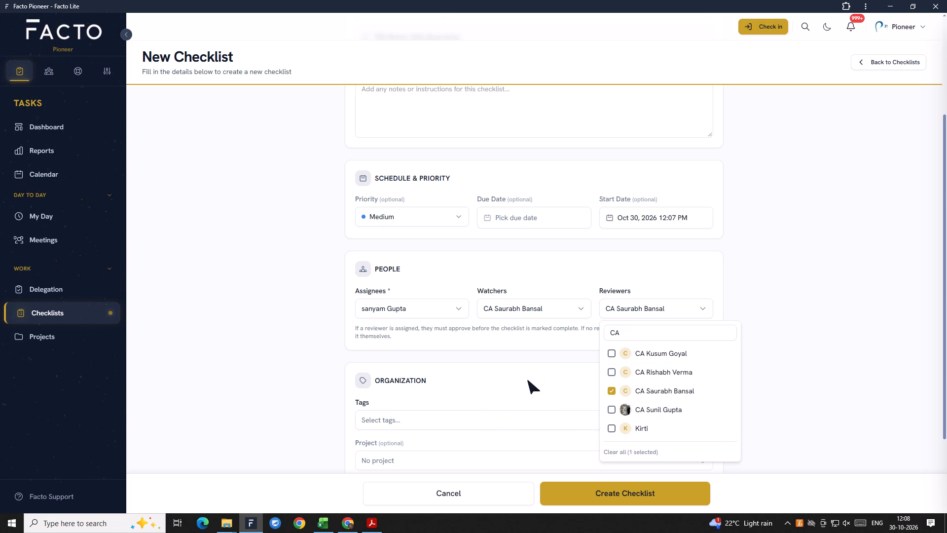
Tag the new checklist with TDS.
{"action": "scroll", "coordinate": [503, 397], "scroll_direction": "down", "scroll_amount": 2}
{"action": "scroll", "coordinate": [407, 356], "scroll_direction": "down", "scroll_amount": 1}
{"action": "left_click", "coordinate": [373, 322]}
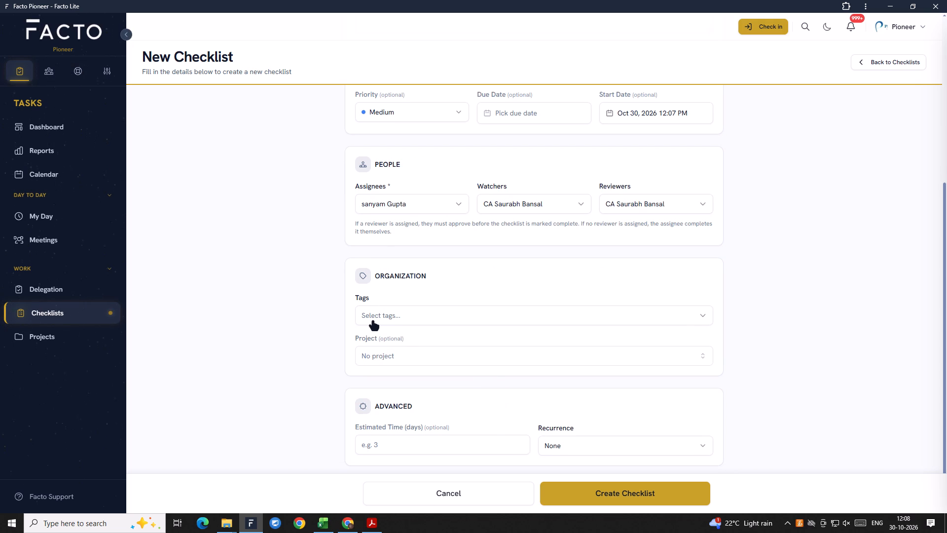
{"action": "key", "text": "t"}
{"action": "key", "text": "d"}
{"action": "key", "text": "s"}
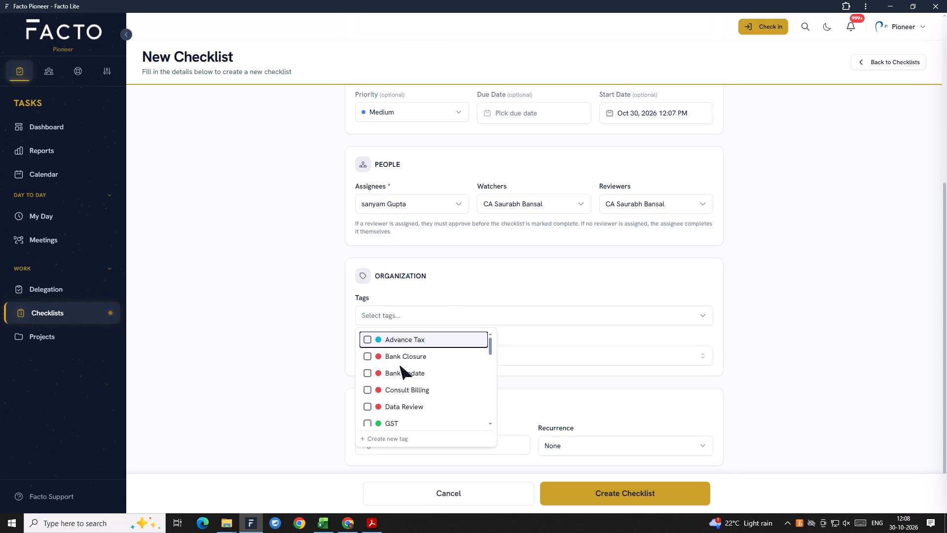
{"action": "scroll", "coordinate": [408, 419], "scroll_direction": "down", "scroll_amount": 1}
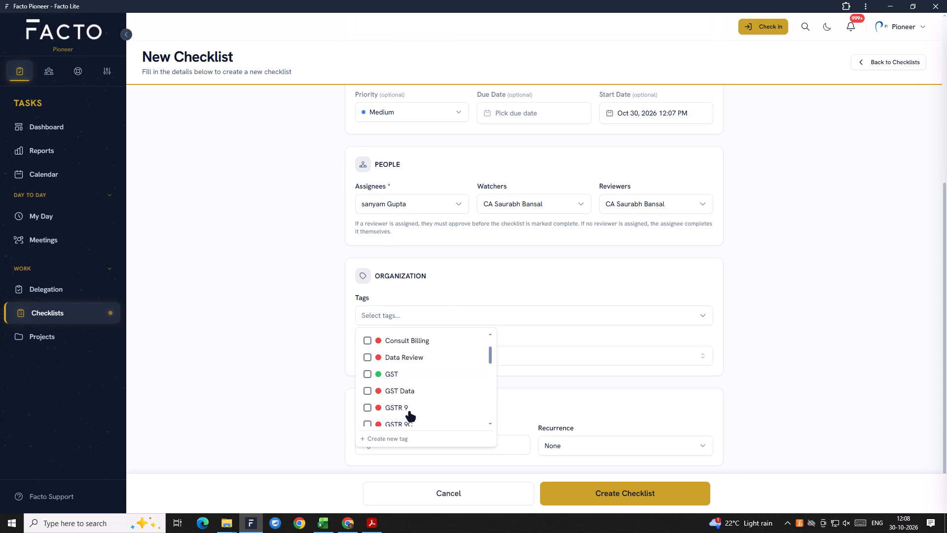
{"action": "left_click", "coordinate": [383, 313]}
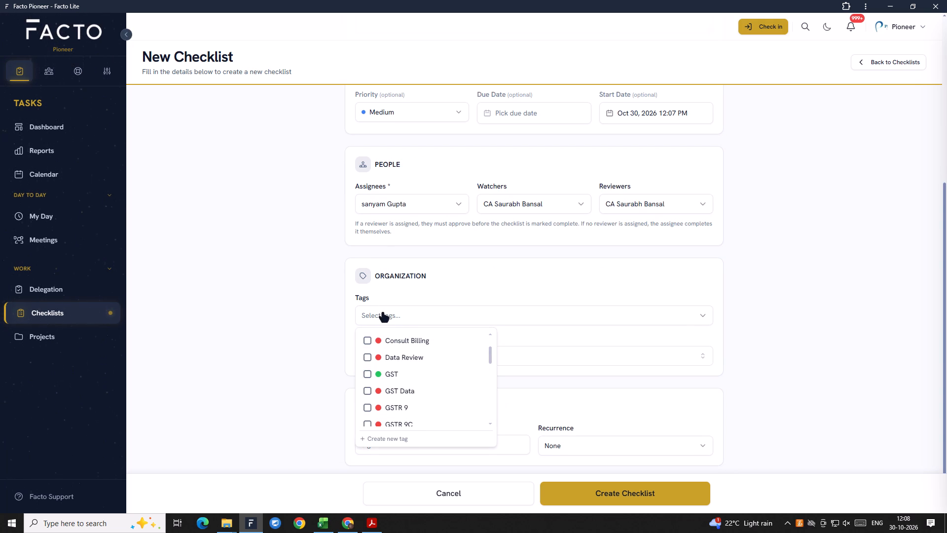
{"action": "left_click", "coordinate": [383, 313]}
{"action": "type", "text": "TDS"}
{"action": "left_click", "coordinate": [383, 318]}
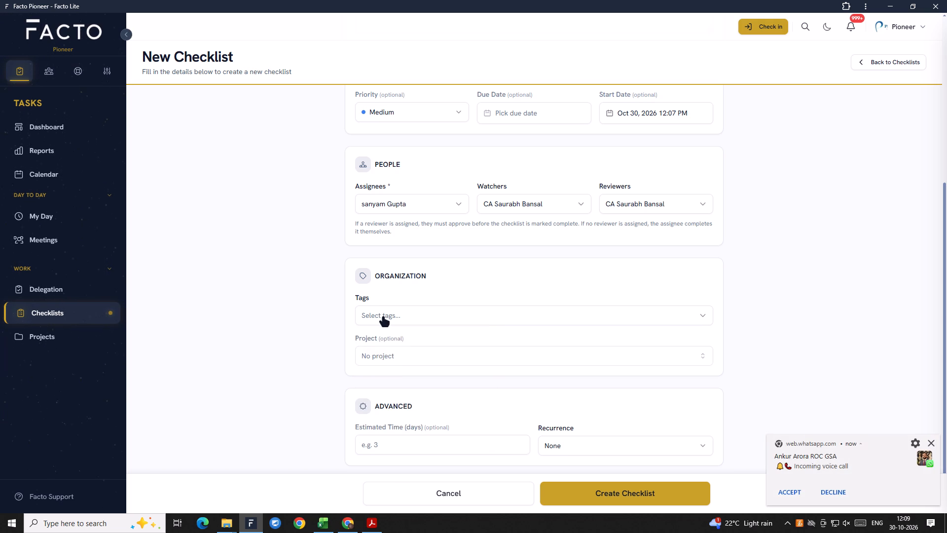
{"action": "left_click", "coordinate": [383, 318]}
{"action": "scroll", "coordinate": [412, 379], "scroll_direction": "down", "scroll_amount": 3}
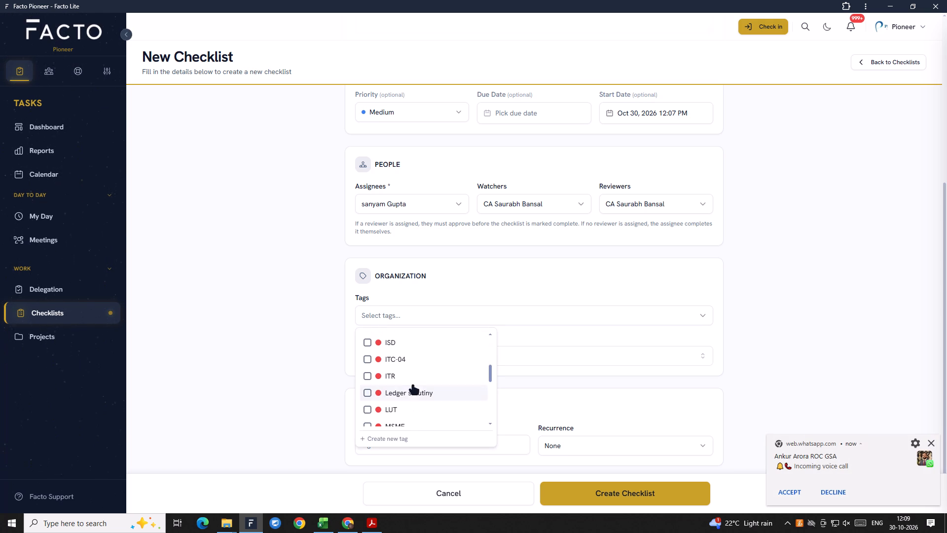
{"action": "scroll", "coordinate": [399, 381], "scroll_direction": "down", "scroll_amount": 5}
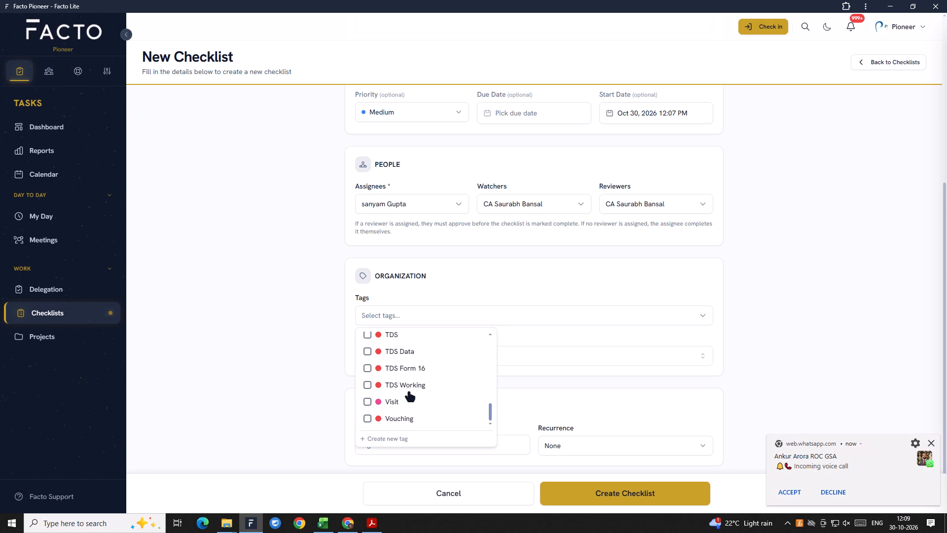
{"action": "left_click", "coordinate": [398, 338]}
Open the project choices, consult the client list in the TAX AUDIT 22 Excel workbook, and return to the new checklist in Facto.
{"action": "left_click", "coordinate": [552, 361]}
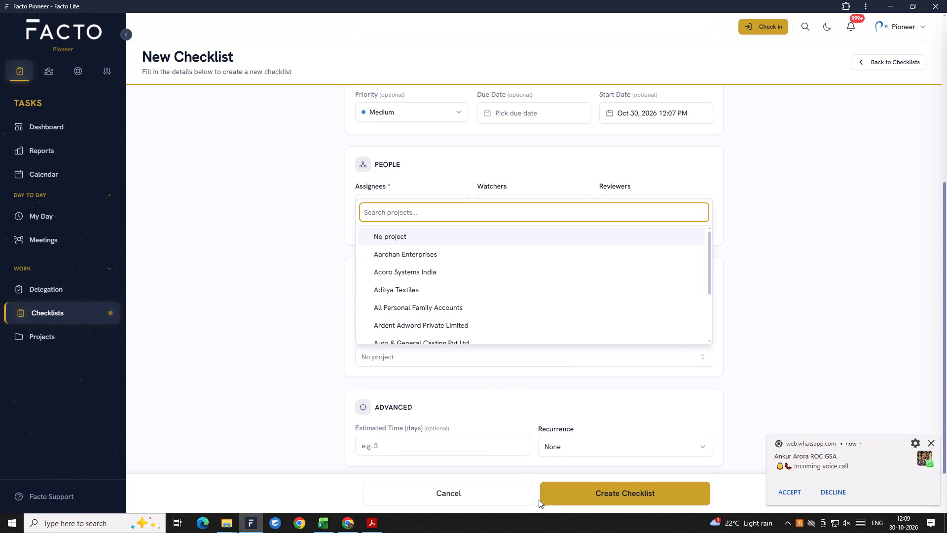
{"action": "key", "text": "super+Tab"}
{"action": "left_click", "coordinate": [354, 130]}
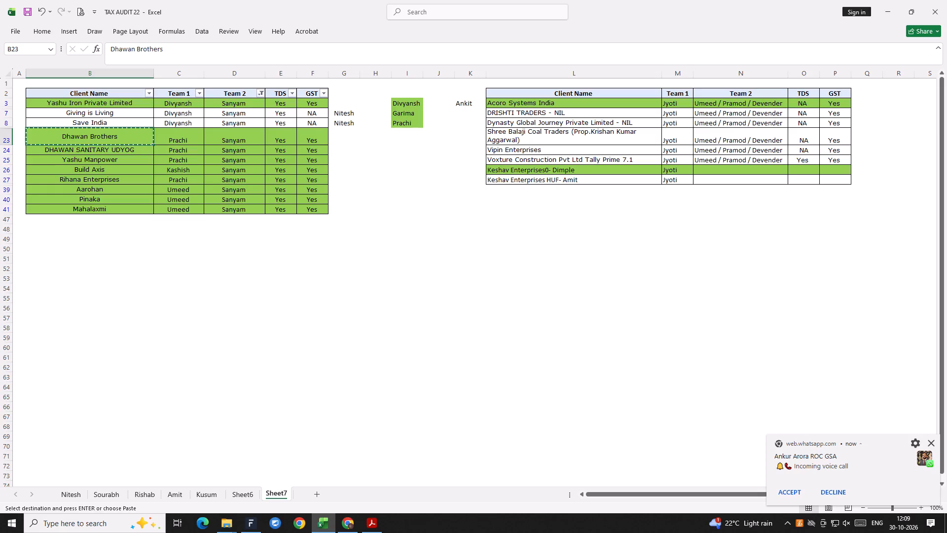
{"action": "key", "text": "super+Tab"}
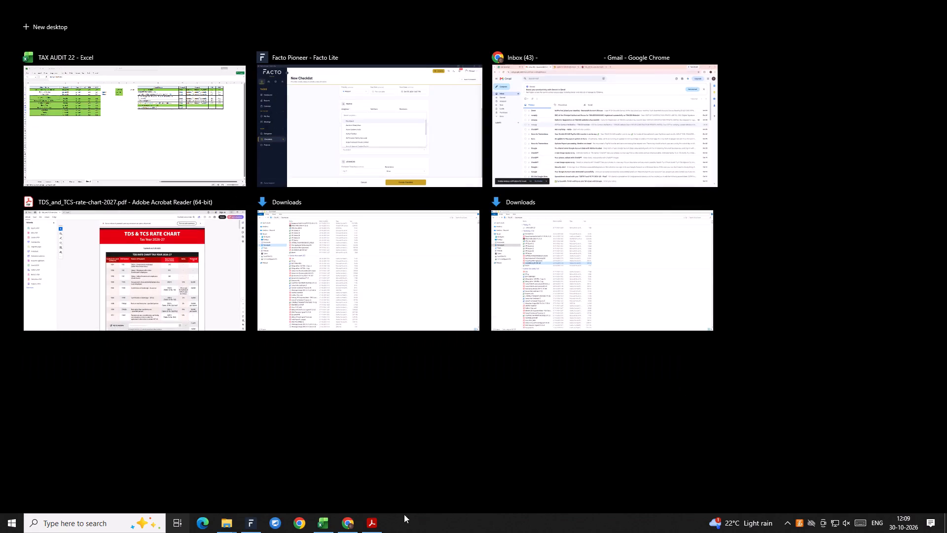
{"action": "left_click", "coordinate": [425, 126]}
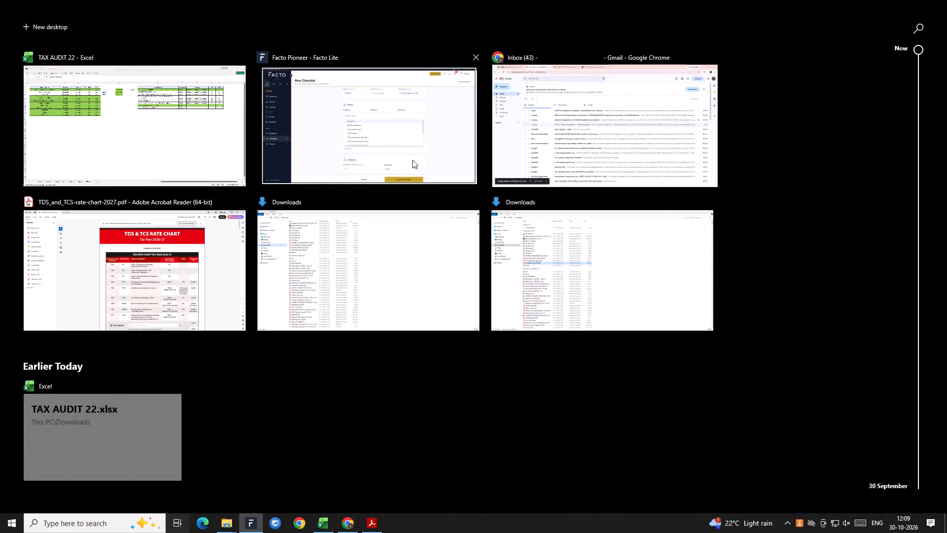
Set the new checklist's recurrence to Quarterly.
{"action": "scroll", "coordinate": [431, 394], "scroll_direction": "down", "scroll_amount": 3}
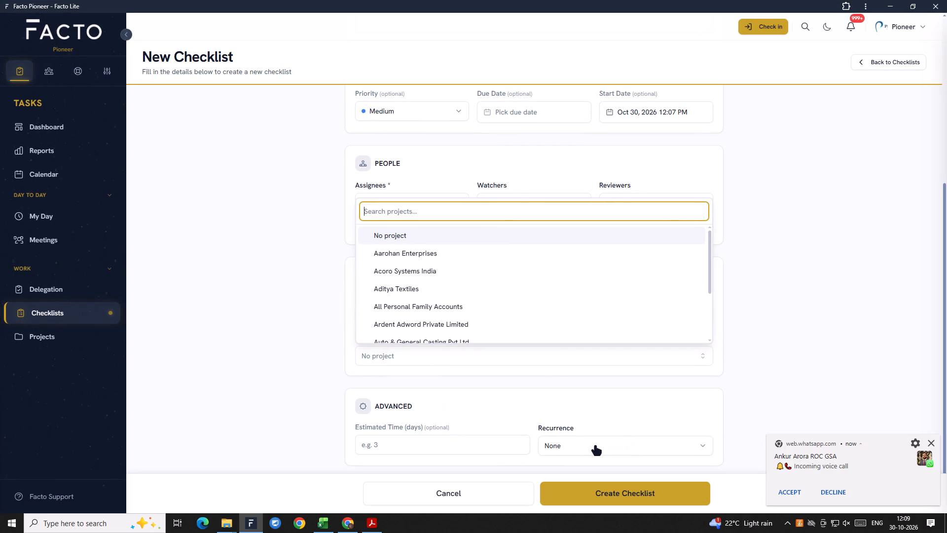
{"action": "left_click", "coordinate": [594, 447]}
{"action": "left_click", "coordinate": [584, 394]}
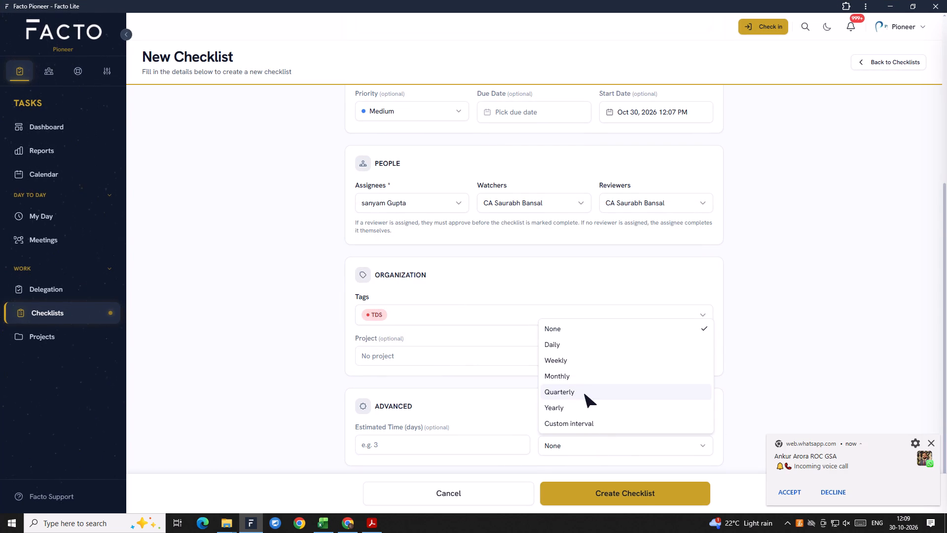
{"action": "scroll", "coordinate": [624, 418], "scroll_direction": "down", "scroll_amount": 2}
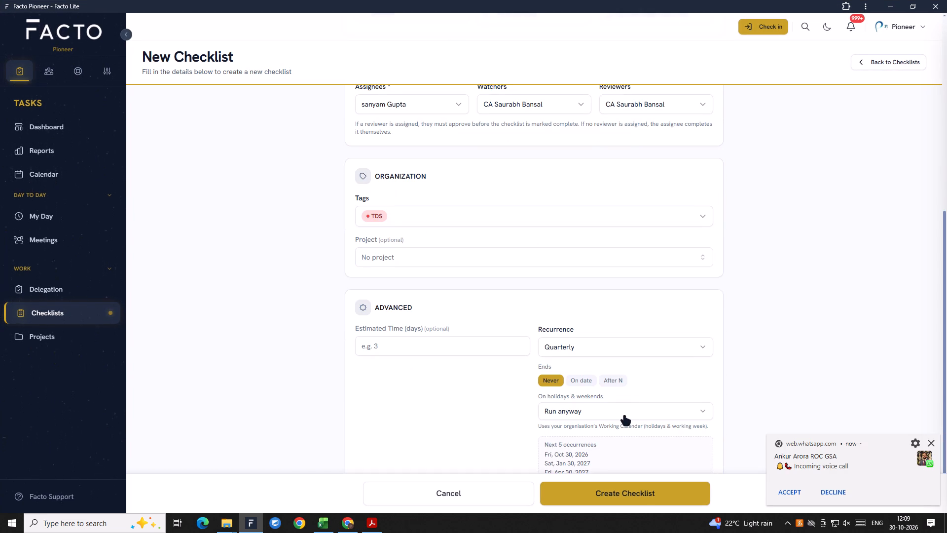
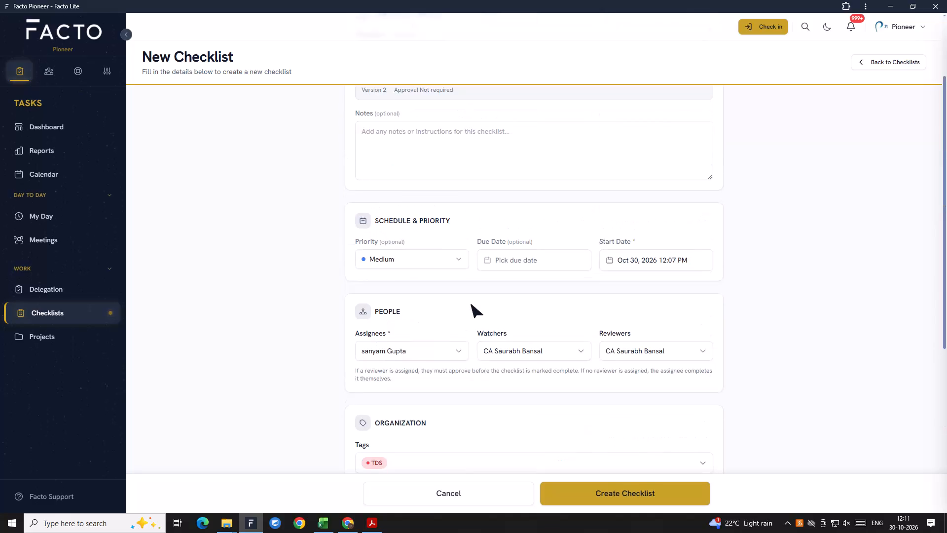
Set the new checklist's due date to Oct 31, 2026 at 9:00 AM.
{"action": "scroll", "coordinate": [503, 366], "scroll_direction": "down", "scroll_amount": 1}
{"action": "scroll", "coordinate": [513, 323], "scroll_direction": "up", "scroll_amount": 2}
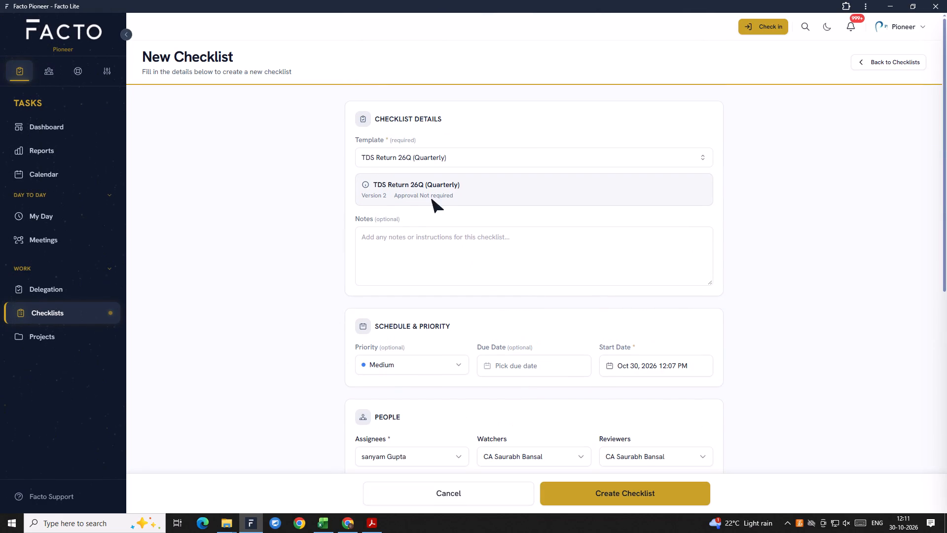
{"action": "scroll", "coordinate": [500, 309], "scroll_direction": "down", "scroll_amount": 1}
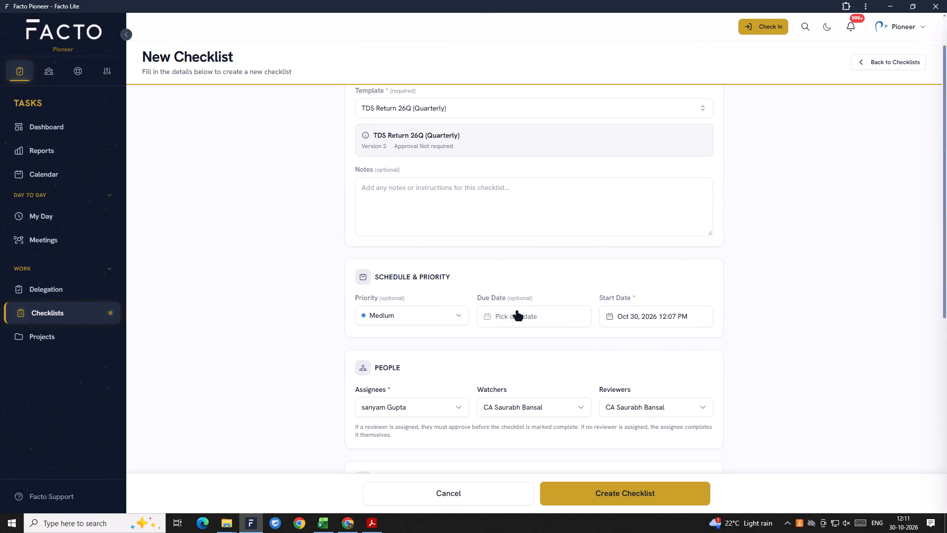
{"action": "left_click", "coordinate": [511, 319]}
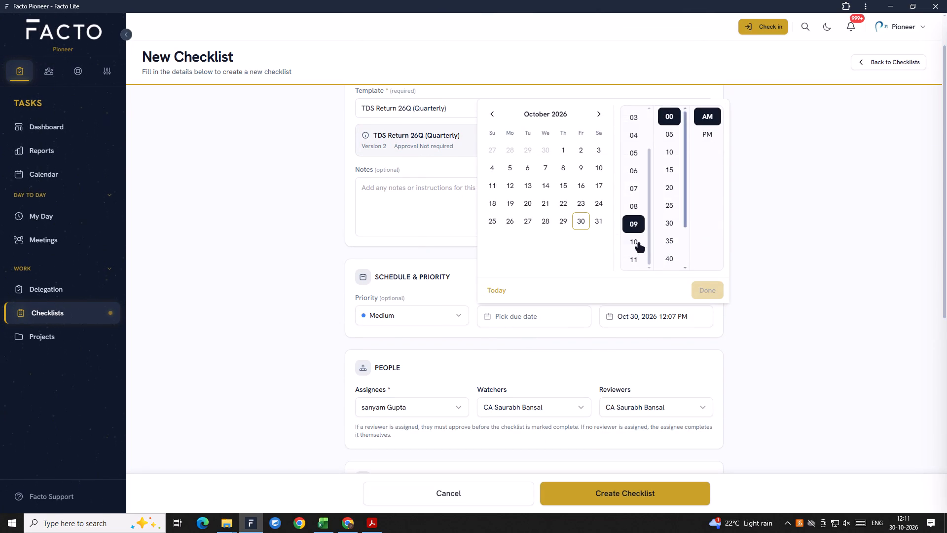
{"action": "left_click", "coordinate": [601, 224]}
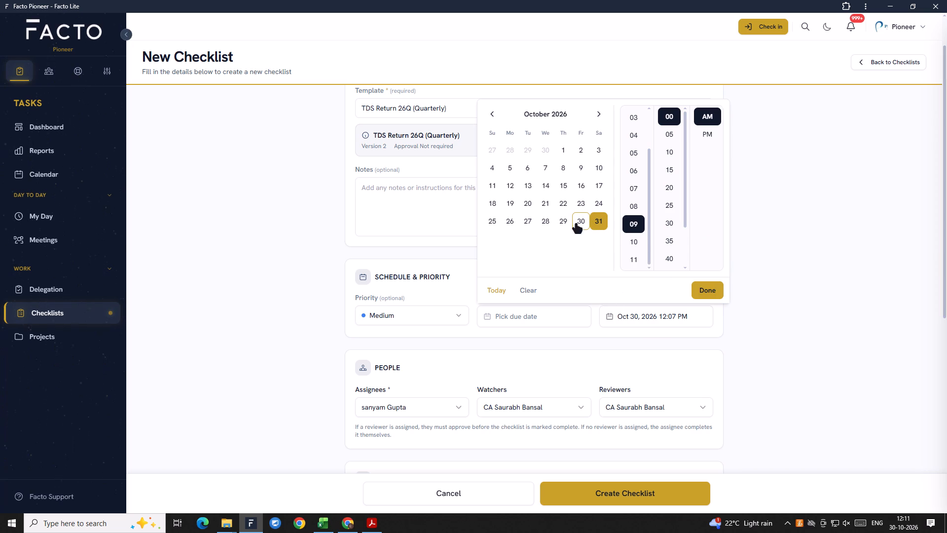
{"action": "left_click", "coordinate": [704, 288]}
Set the recurrence's holiday and weekend handling to Move to next working day, and create the checklist.
{"action": "scroll", "coordinate": [571, 349], "scroll_direction": "down", "scroll_amount": 2}
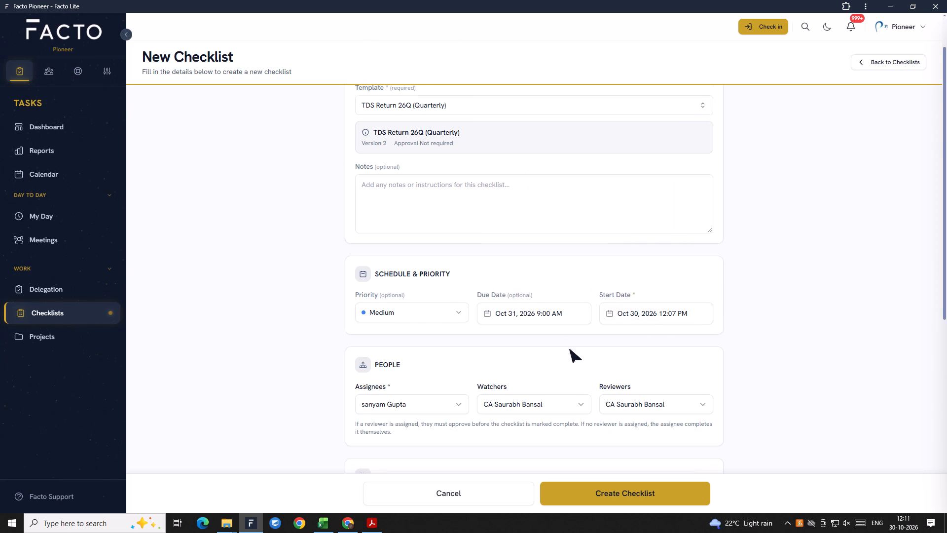
{"action": "scroll", "coordinate": [562, 338], "scroll_direction": "down", "scroll_amount": 2}
{"action": "scroll", "coordinate": [482, 298], "scroll_direction": "down", "scroll_amount": 6}
{"action": "scroll", "coordinate": [563, 311], "scroll_direction": "down", "scroll_amount": 2}
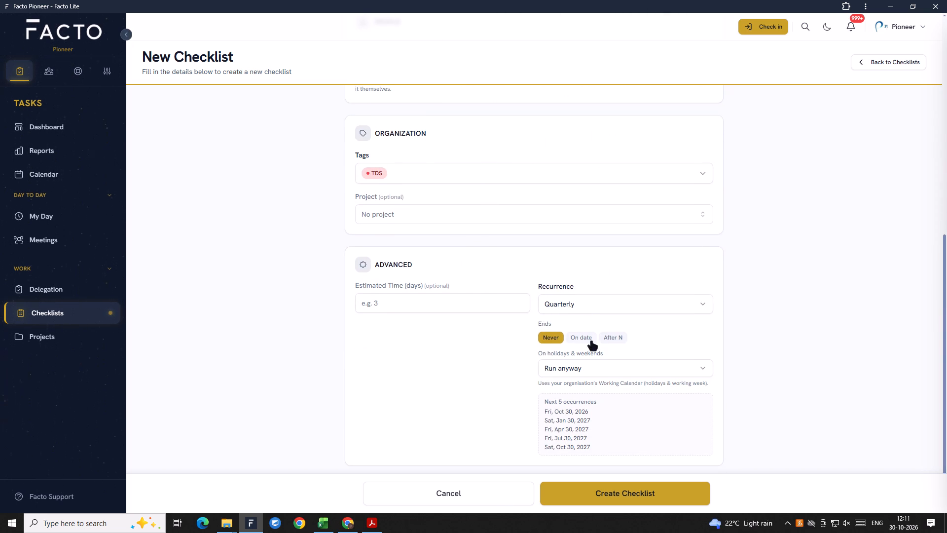
{"action": "left_click", "coordinate": [584, 371]}
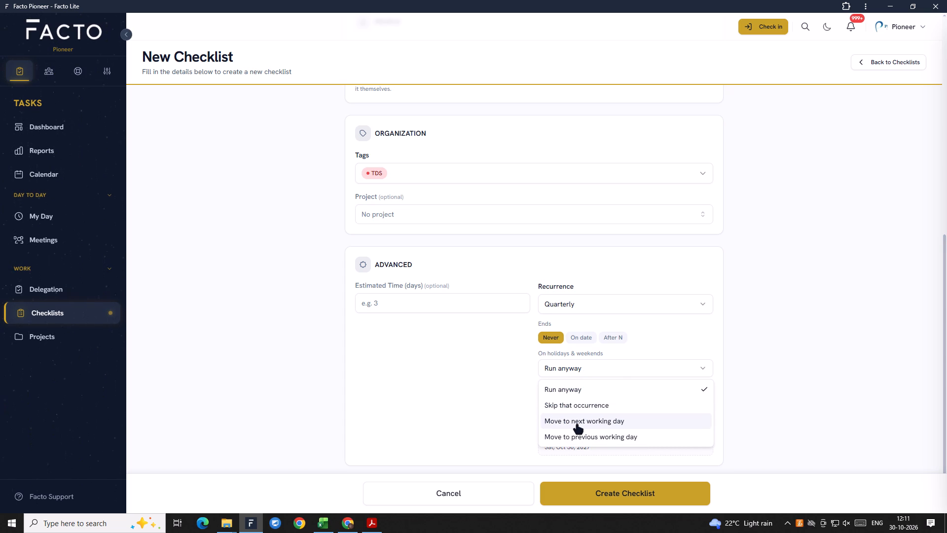
{"action": "left_click", "coordinate": [576, 425]}
{"action": "scroll", "coordinate": [605, 477], "scroll_direction": "down", "scroll_amount": 1}
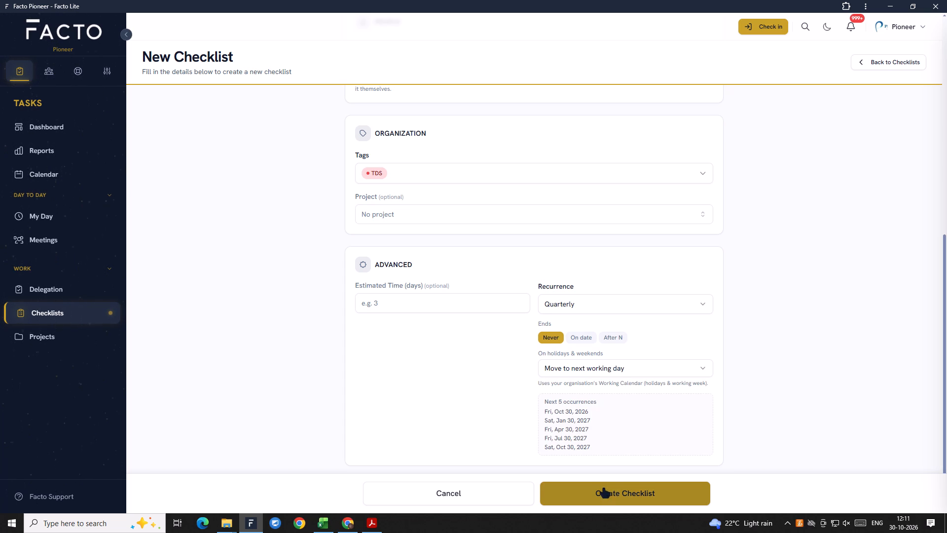
{"action": "left_click", "coordinate": [604, 489]}
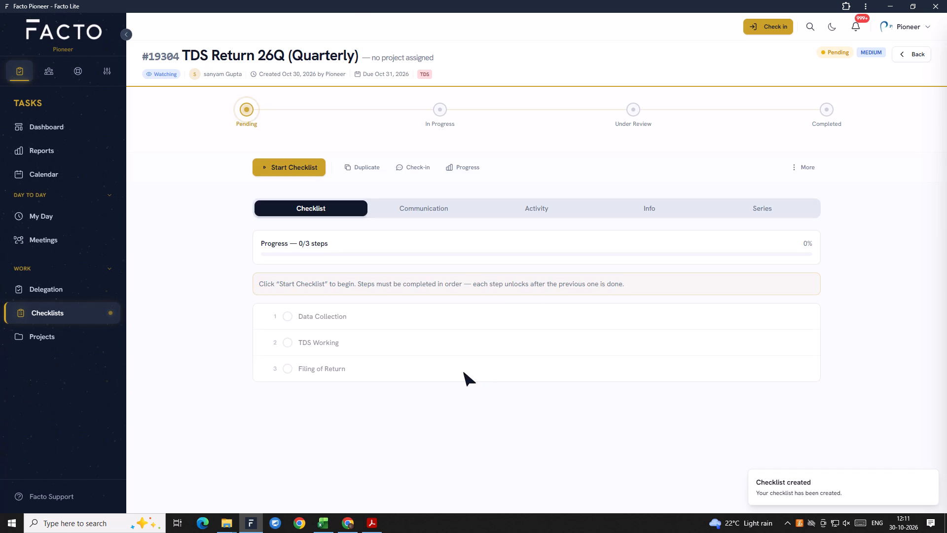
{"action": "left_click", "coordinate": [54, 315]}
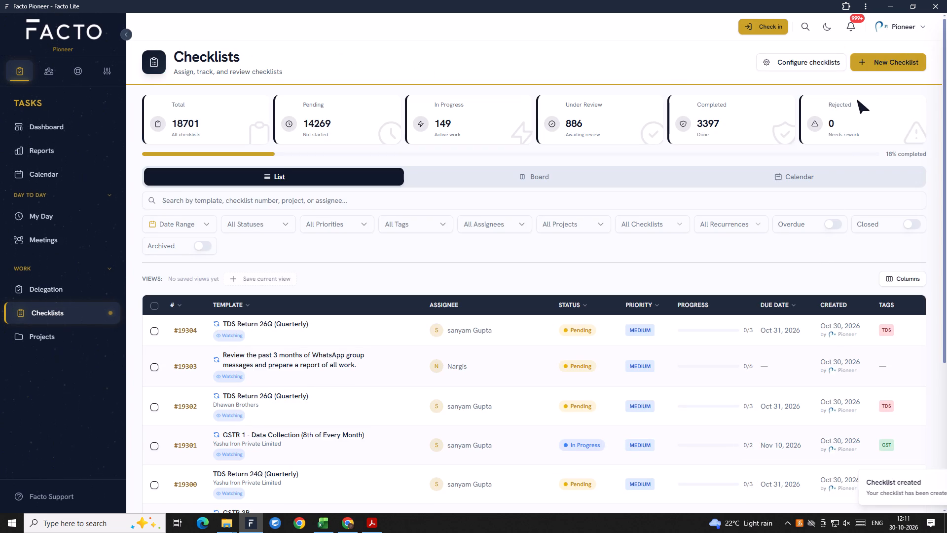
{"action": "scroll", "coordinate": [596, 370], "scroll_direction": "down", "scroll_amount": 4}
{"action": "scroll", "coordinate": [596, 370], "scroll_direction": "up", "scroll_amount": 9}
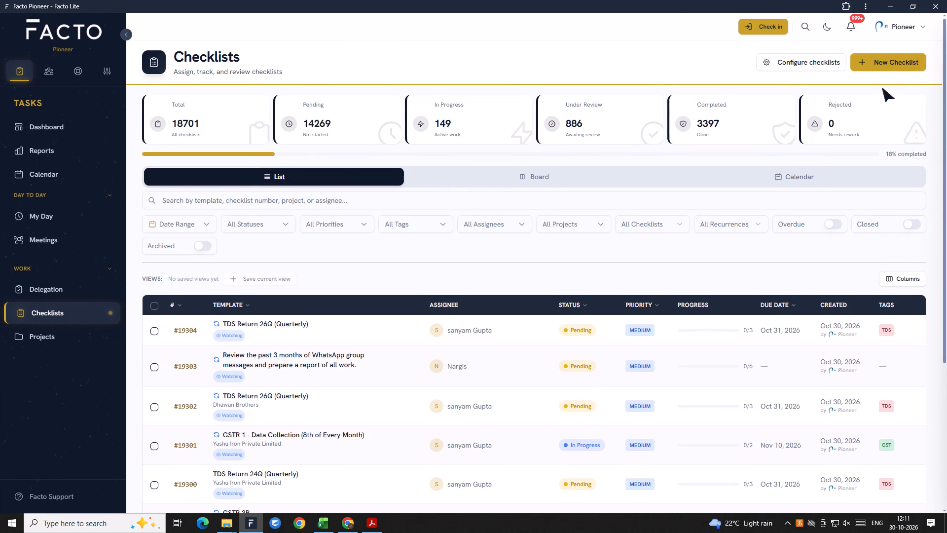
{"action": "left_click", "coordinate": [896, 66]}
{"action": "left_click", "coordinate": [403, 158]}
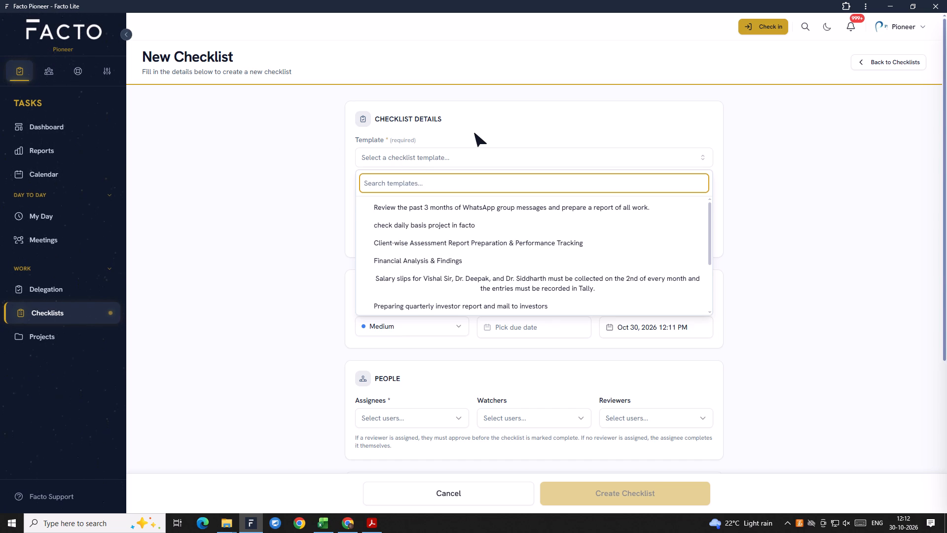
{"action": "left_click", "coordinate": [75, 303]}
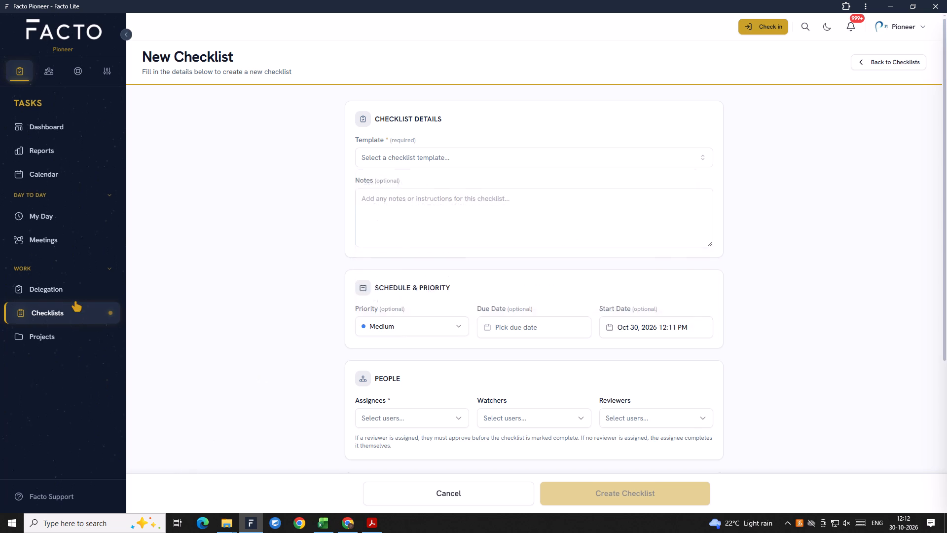
Filter the checklists list by assignee Sanyam and open the TDS Return 26Q (Quarterly) checklist that has no project.
{"action": "left_click", "coordinate": [72, 306]}
{"action": "left_click", "coordinate": [489, 226]}
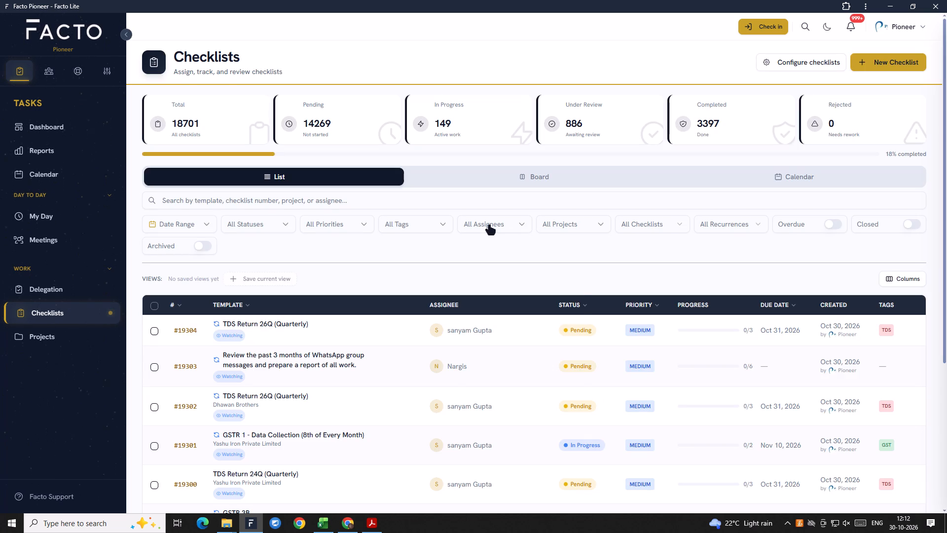
{"action": "key", "text": "s"}
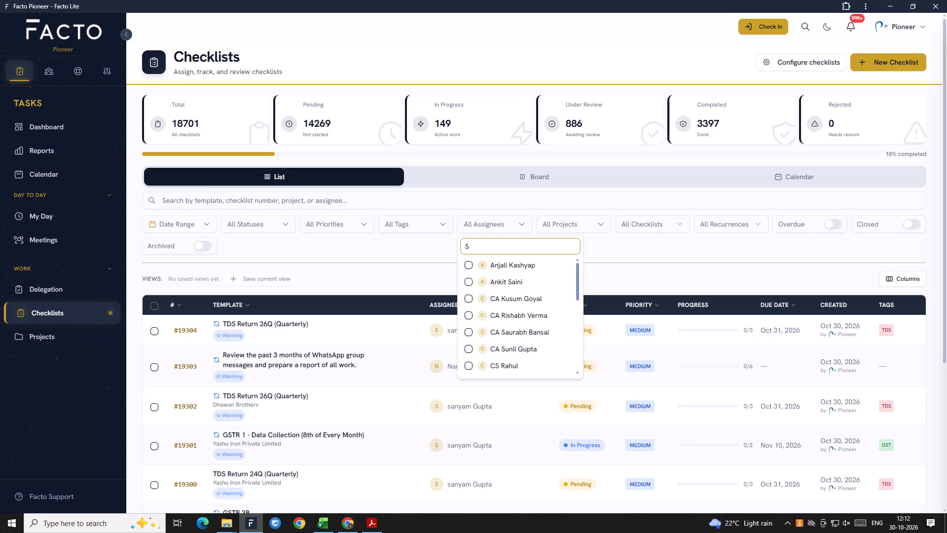
{"action": "type", "text": "ANY"}
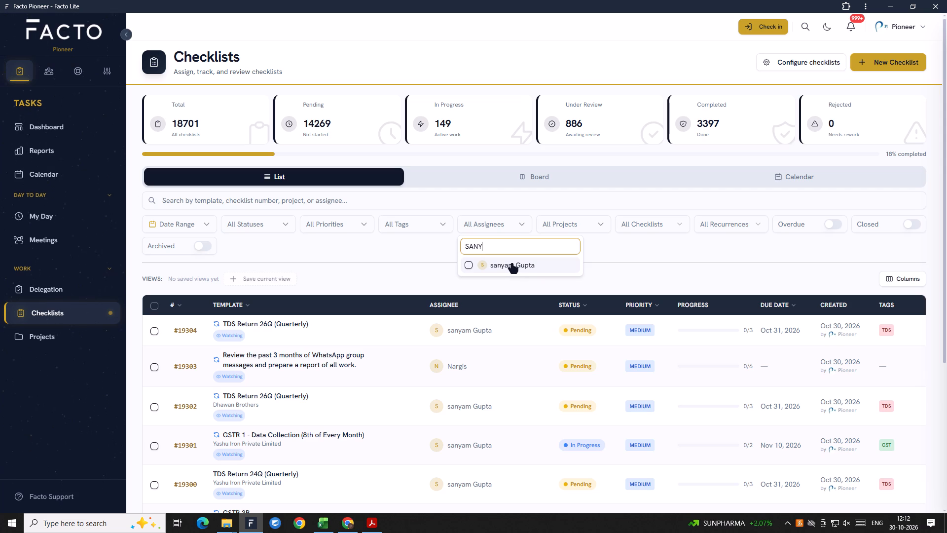
{"action": "left_click", "coordinate": [512, 265]}
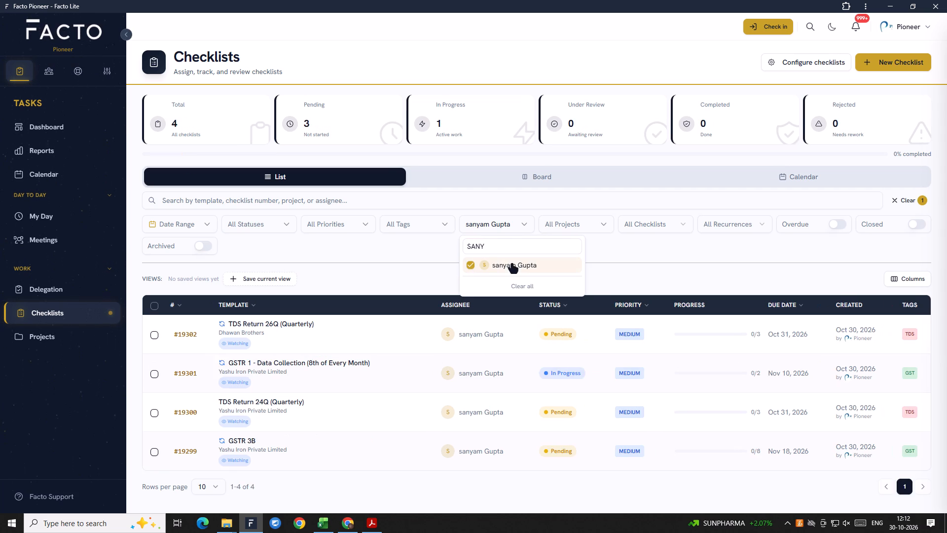
{"action": "scroll", "coordinate": [343, 419], "scroll_direction": "down", "scroll_amount": 2}
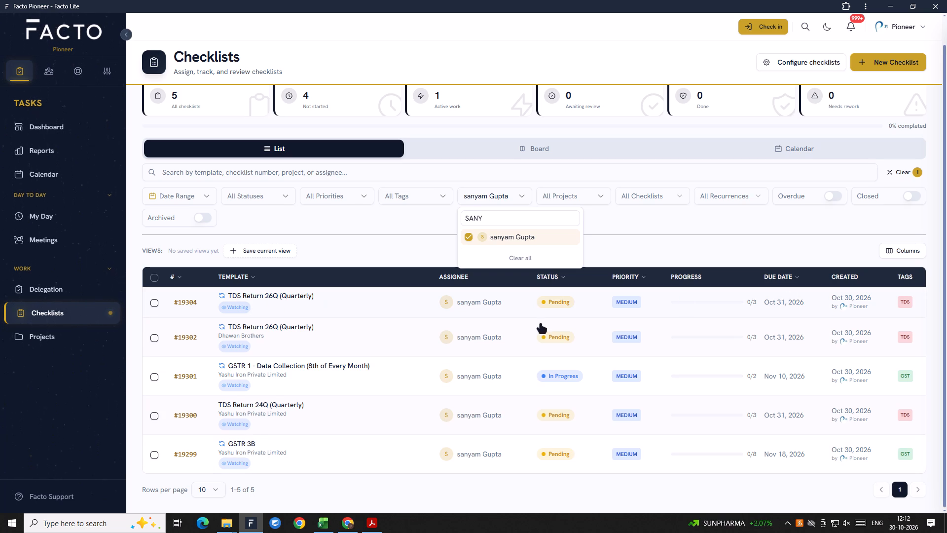
{"action": "left_click", "coordinate": [291, 300]}
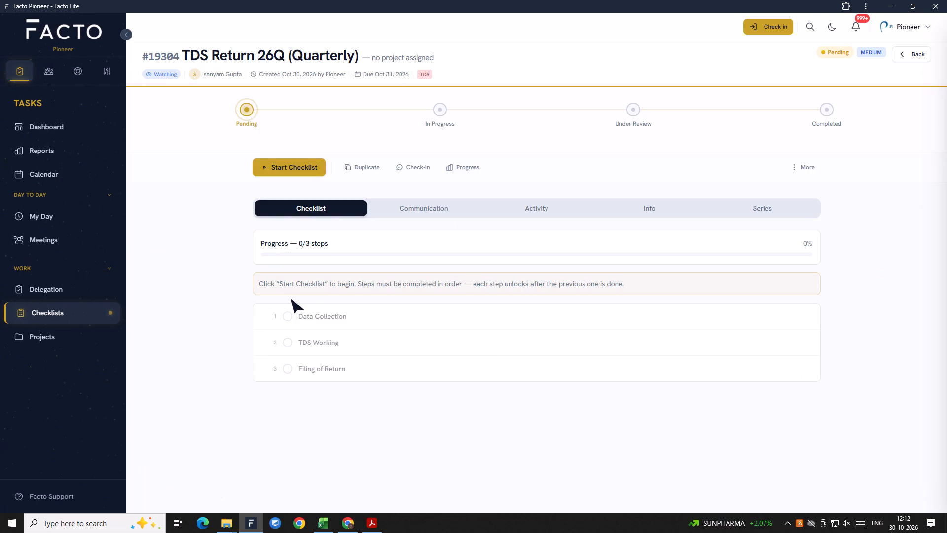
Examine the checklist's additional actions and its Info details for a way to correct the missing project.
{"action": "left_click", "coordinate": [809, 169]}
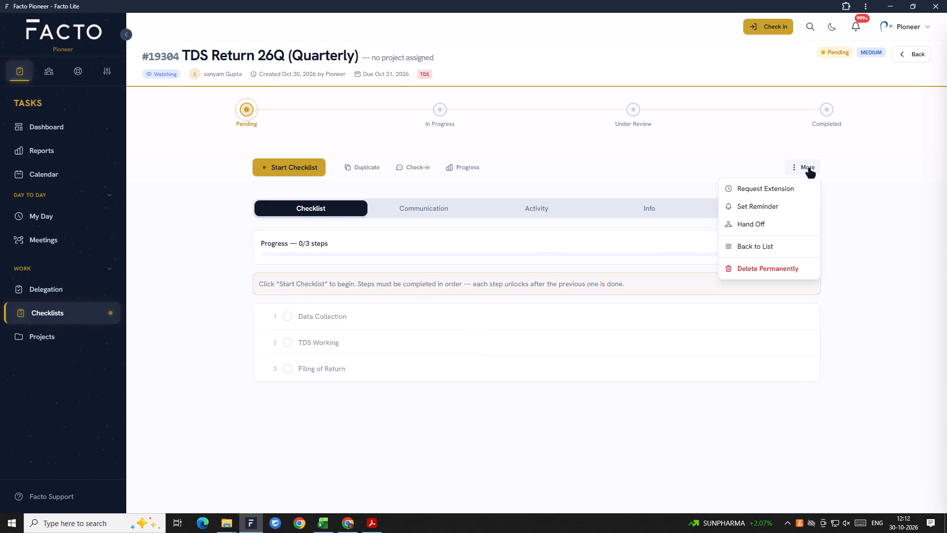
{"action": "left_click", "coordinate": [721, 329]}
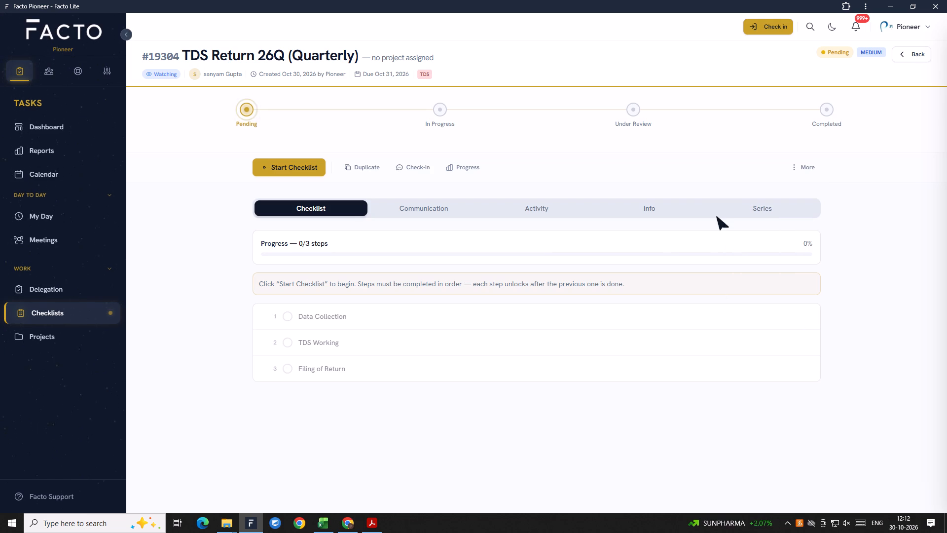
{"action": "left_click", "coordinate": [666, 208]}
{"action": "scroll", "coordinate": [591, 345], "scroll_direction": "down", "scroll_amount": 3}
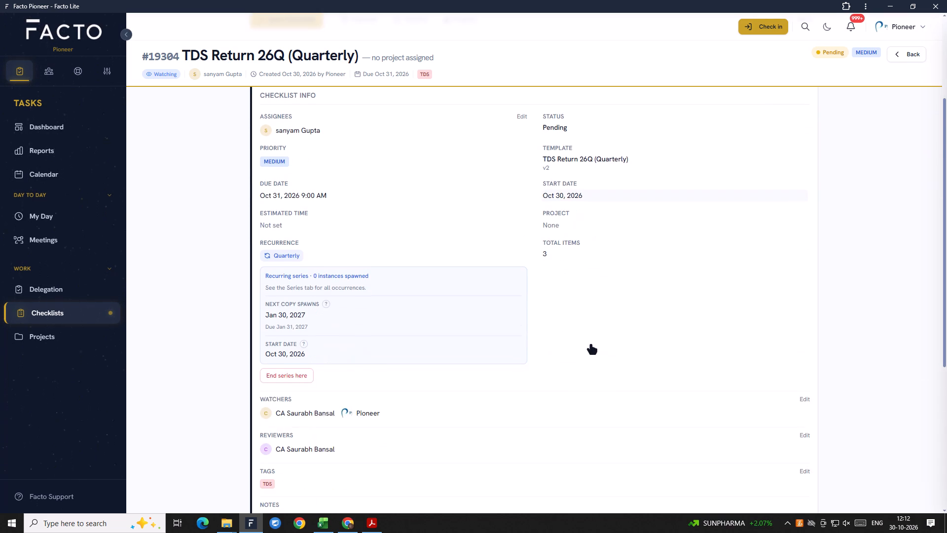
{"action": "scroll", "coordinate": [591, 345], "scroll_direction": "down", "scroll_amount": 4}
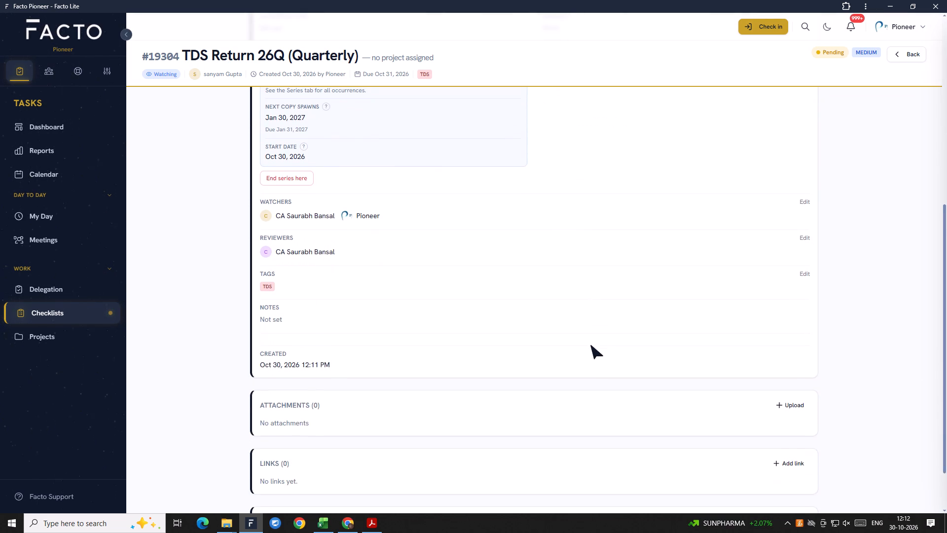
{"action": "scroll", "coordinate": [591, 345], "scroll_direction": "down", "scroll_amount": 2}
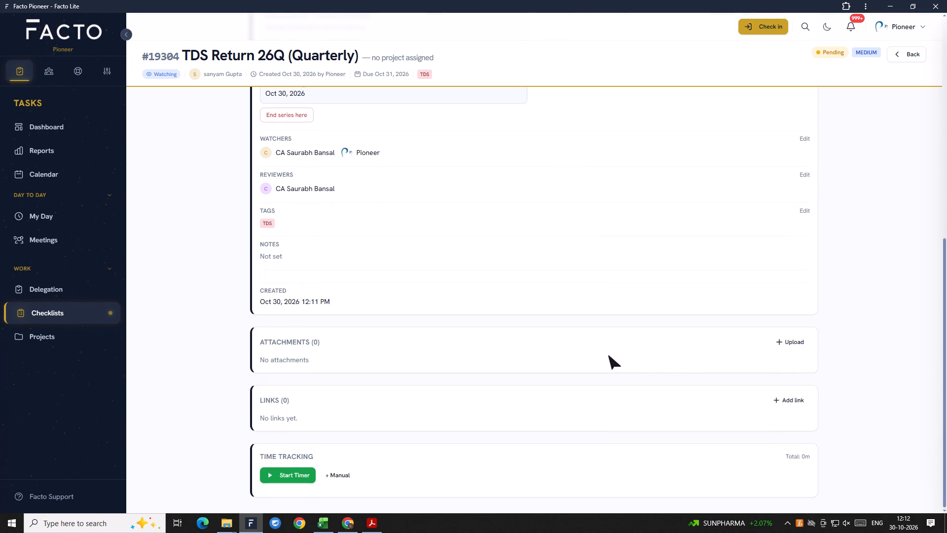
{"action": "scroll", "coordinate": [704, 383], "scroll_direction": "up", "scroll_amount": 2}
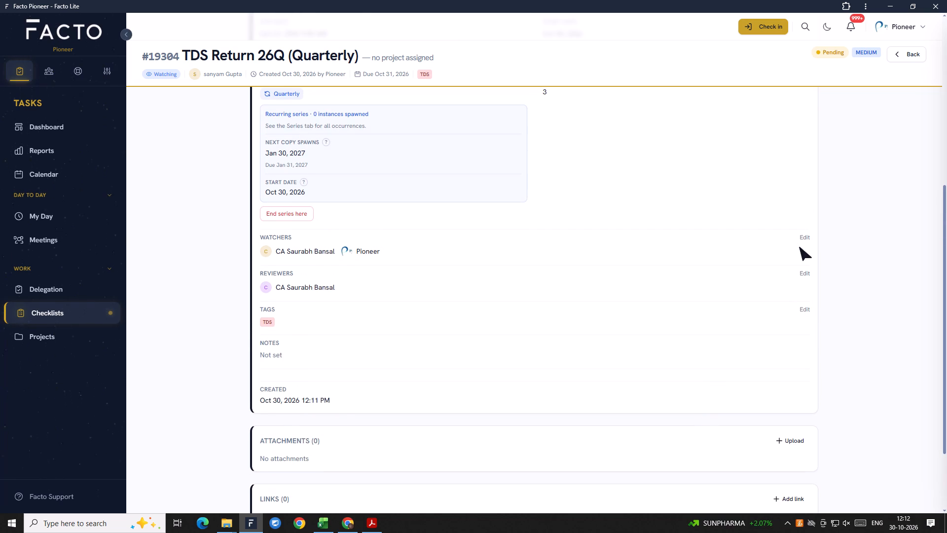
Check the editing options for the checklist's watchers, reviewers and tags.
{"action": "left_click", "coordinate": [803, 240]}
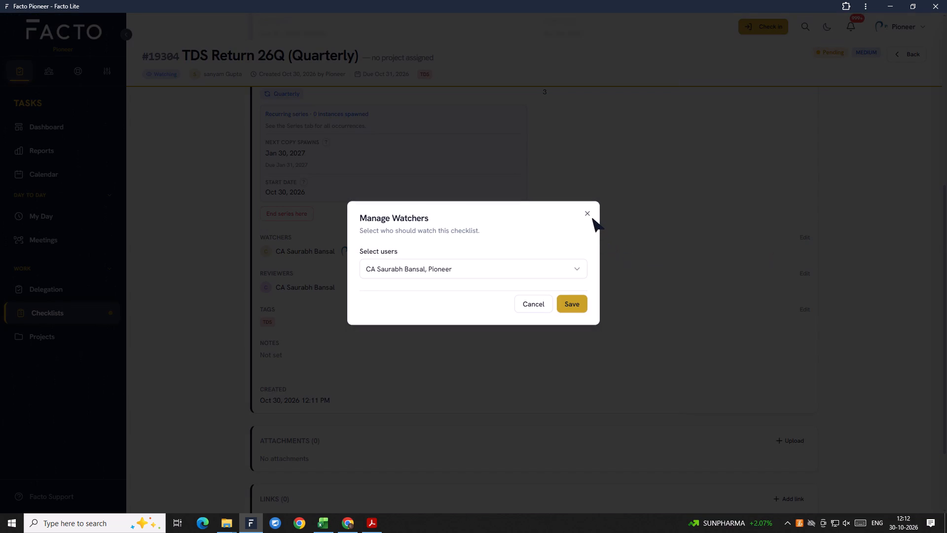
{"action": "left_click", "coordinate": [592, 217]}
{"action": "left_click", "coordinate": [588, 215]}
{"action": "left_click", "coordinate": [804, 272]}
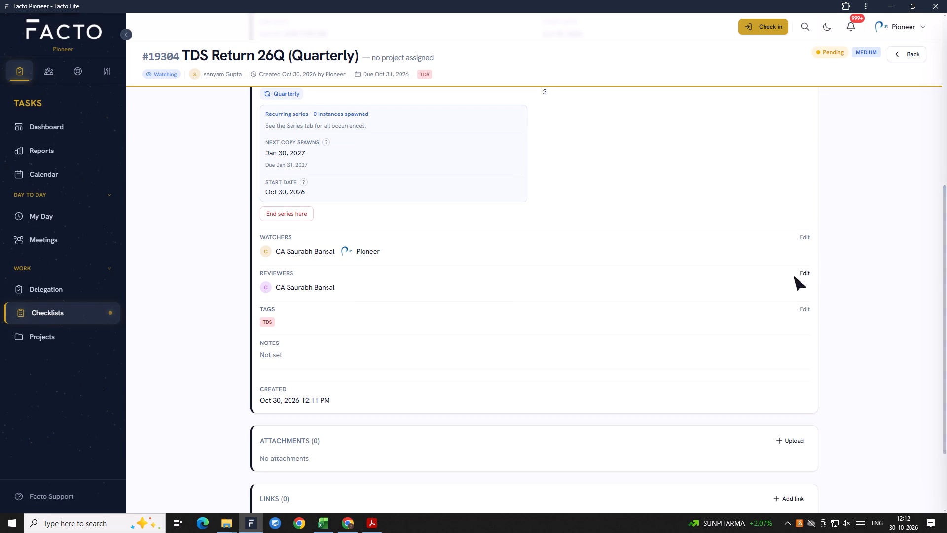
{"action": "left_click", "coordinate": [543, 359]}
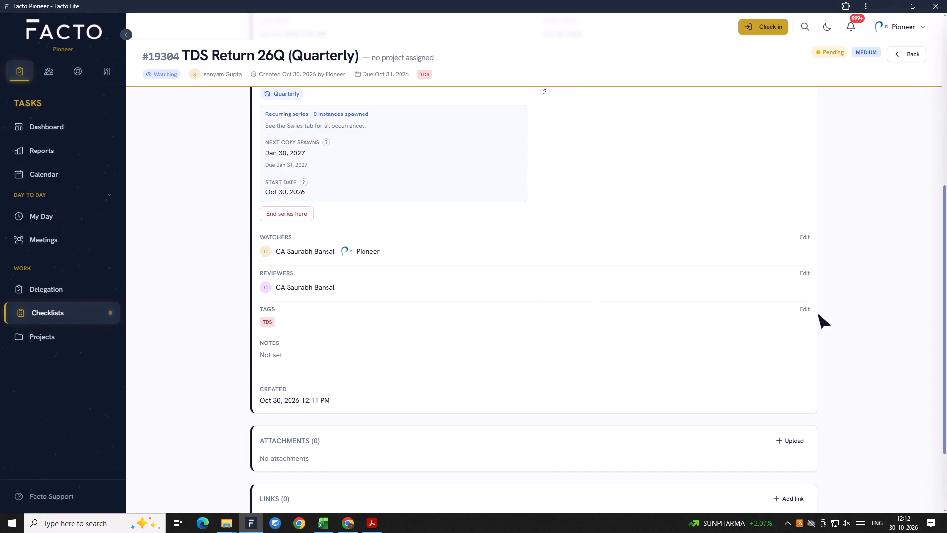
{"action": "left_click", "coordinate": [798, 307]}
{"action": "left_click", "coordinate": [804, 310]}
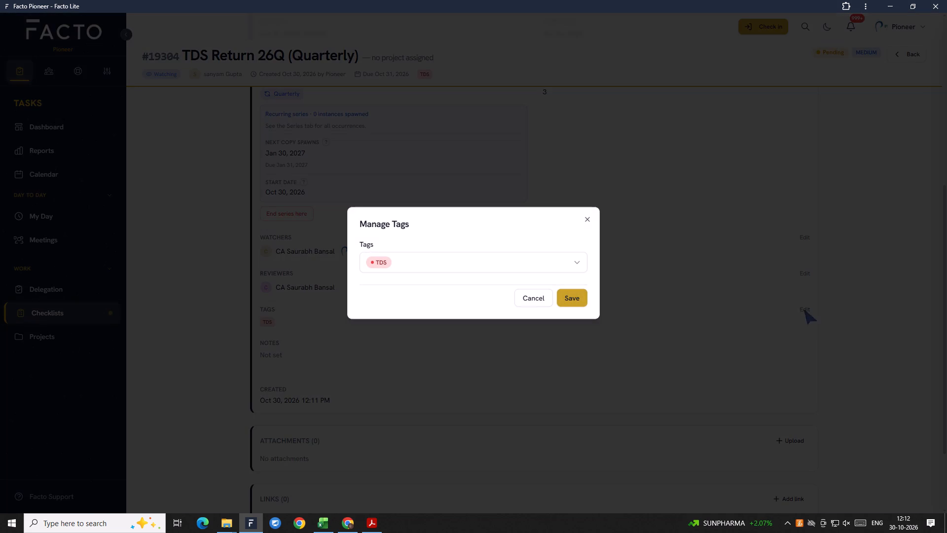
{"action": "left_click", "coordinate": [681, 365]}
Check the editing options for the checklist's assignees, due date and recurrence in its Info details.
{"action": "scroll", "coordinate": [571, 339], "scroll_direction": "up", "scroll_amount": 2}
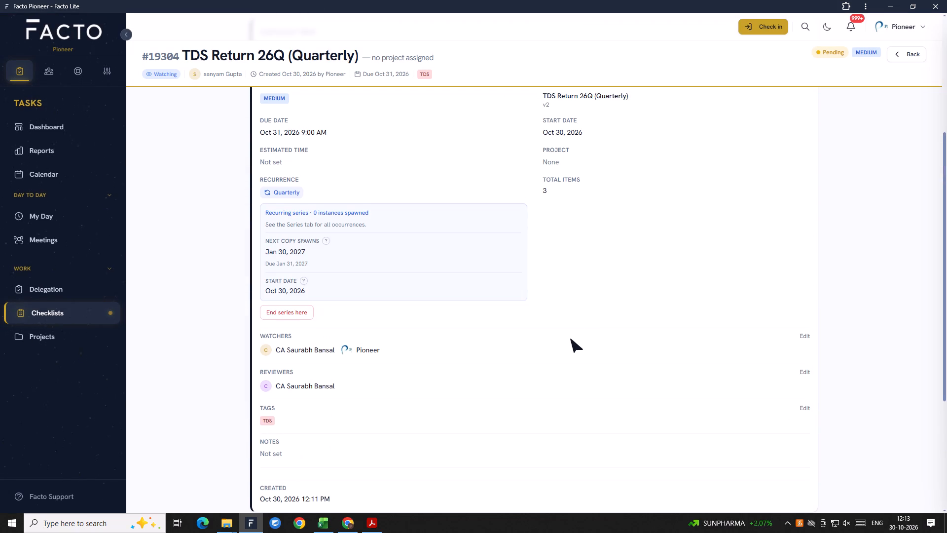
{"action": "scroll", "coordinate": [571, 339], "scroll_direction": "up", "scroll_amount": 2}
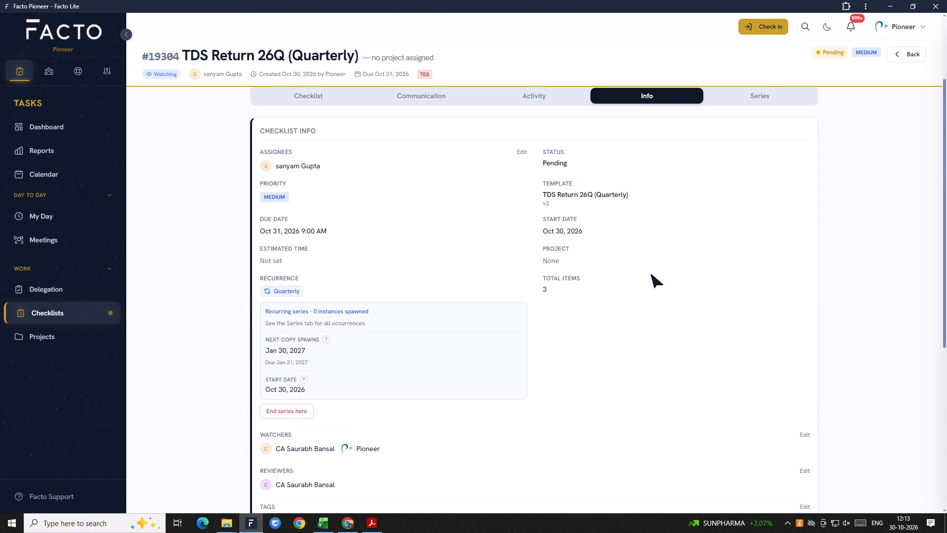
{"action": "scroll", "coordinate": [701, 238], "scroll_direction": "up", "scroll_amount": 2}
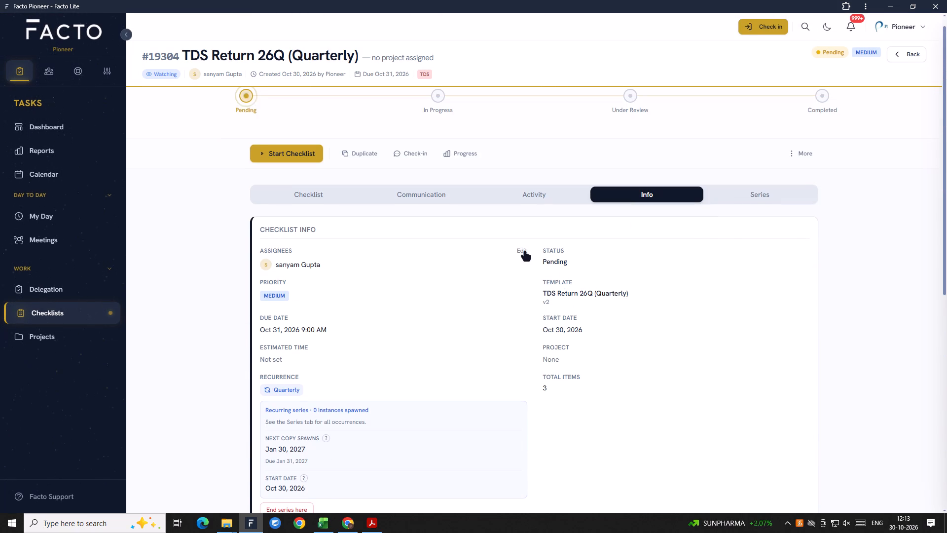
{"action": "left_click", "coordinate": [523, 251]}
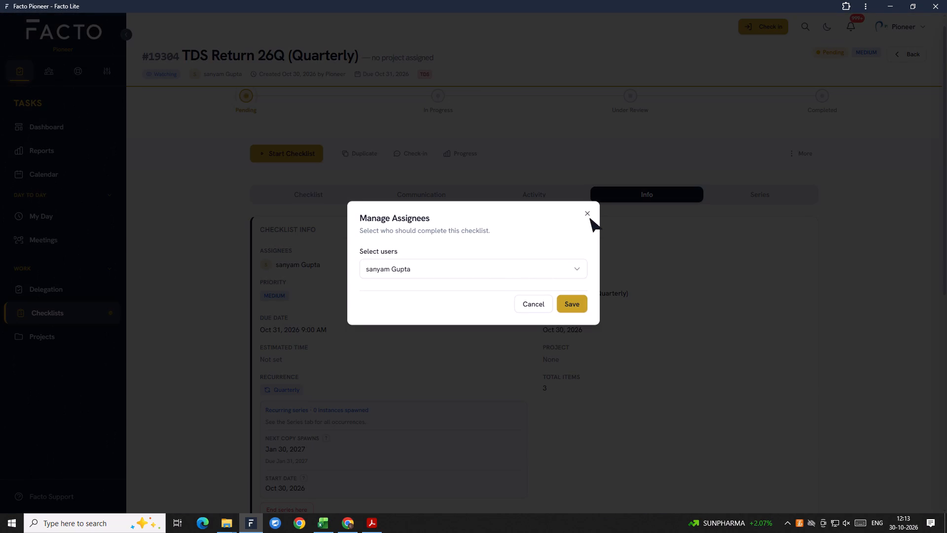
{"action": "left_click", "coordinate": [590, 217]}
{"action": "double_click", "coordinate": [292, 326]}
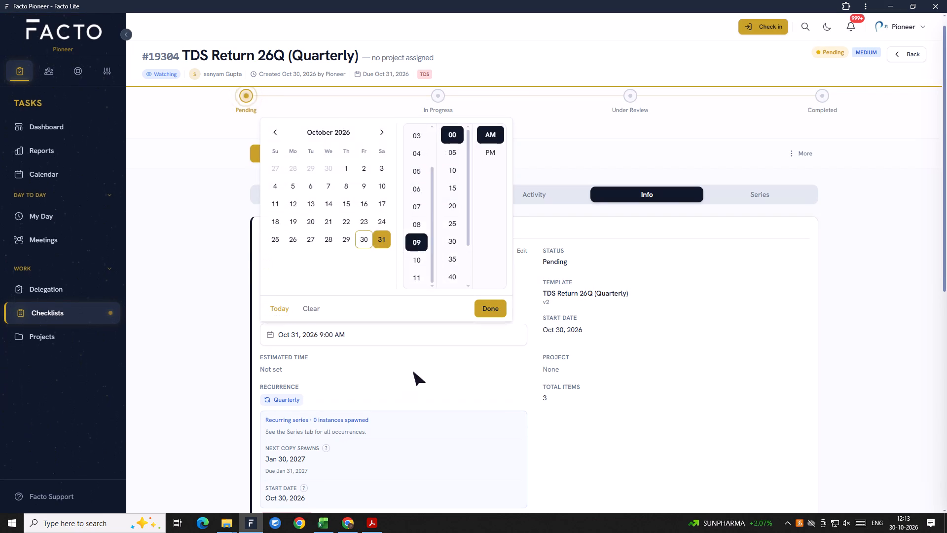
{"action": "left_click", "coordinate": [503, 401]}
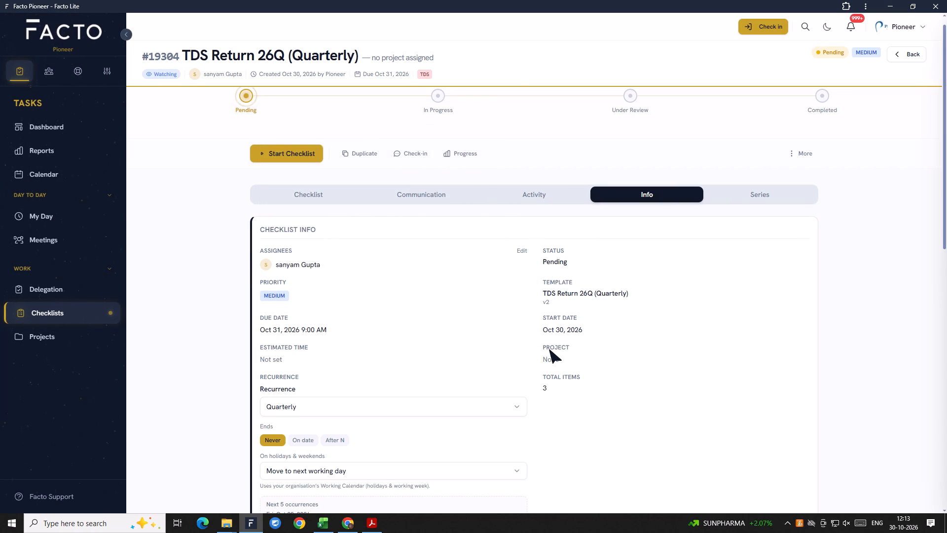
Set the checklist's project to Yashu Iron Private Limited, applying the change to the parent and all pending instances.
{"action": "left_click", "coordinate": [549, 350]}
{"action": "double_click", "coordinate": [560, 346]}
{"action": "left_click", "coordinate": [554, 357]}
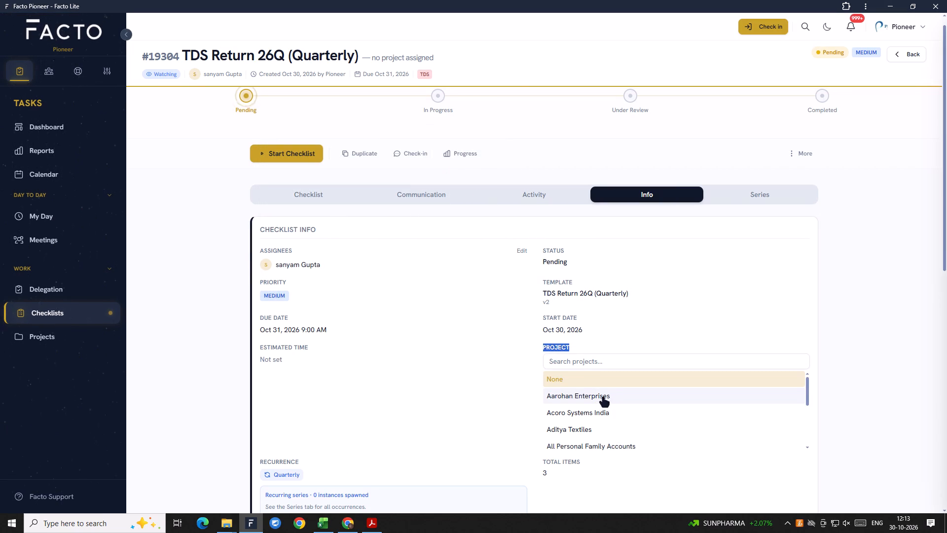
{"action": "left_click", "coordinate": [583, 363]}
{"action": "type", "text": "YAS"}
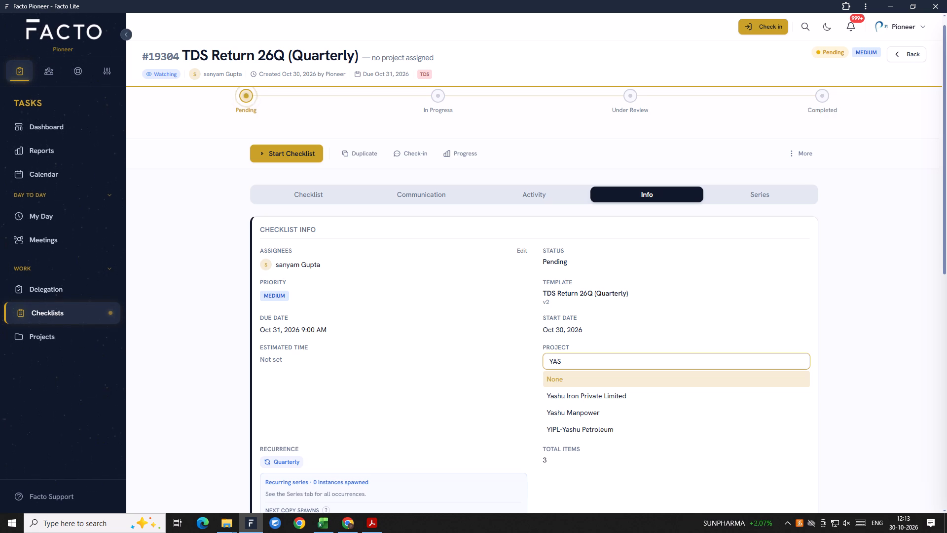
{"action": "left_click", "coordinate": [618, 399]}
{"action": "left_click", "coordinate": [578, 315]}
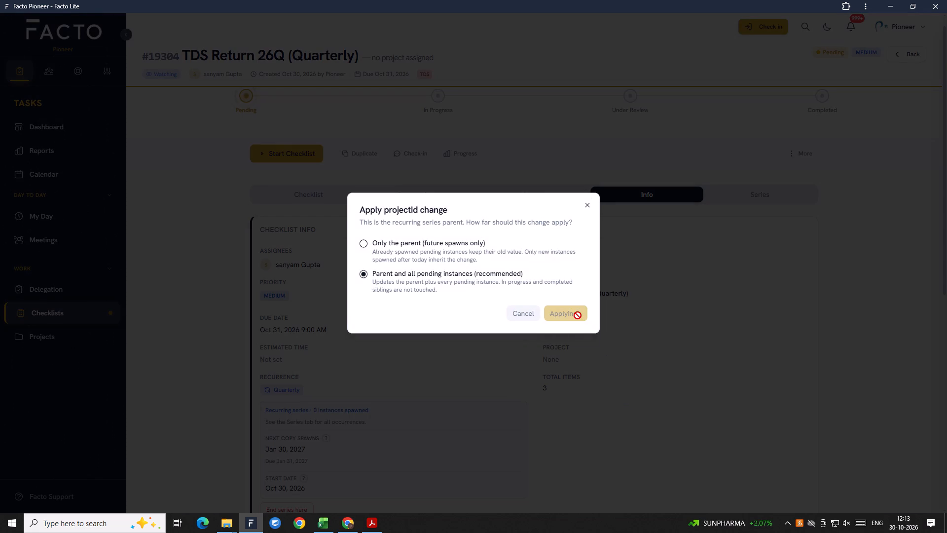
Review the checklist's Info details, and return to the checklists list to look over the entries assigned to Sanyam.
{"action": "scroll", "coordinate": [619, 440], "scroll_direction": "down", "scroll_amount": 2}
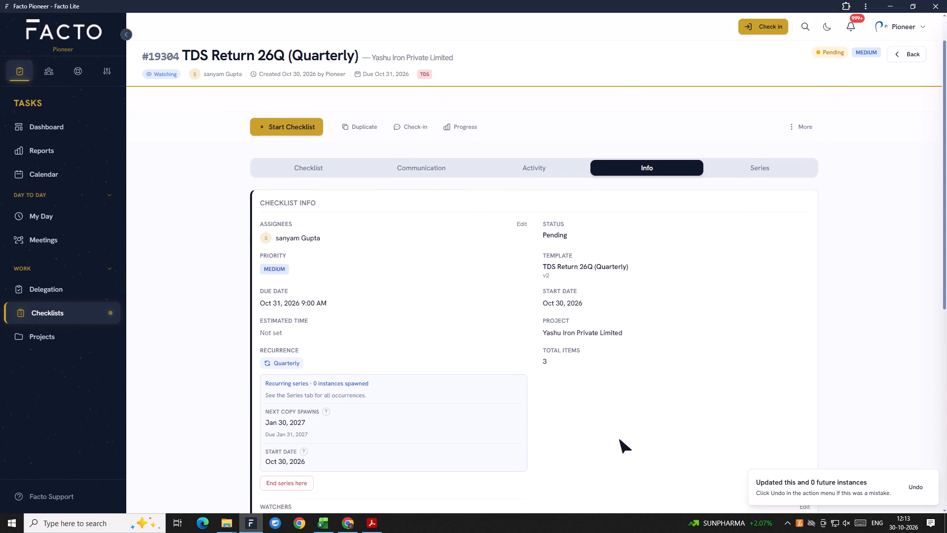
{"action": "scroll", "coordinate": [619, 439], "scroll_direction": "down", "scroll_amount": 11}
{"action": "scroll", "coordinate": [627, 407], "scroll_direction": "up", "scroll_amount": 13}
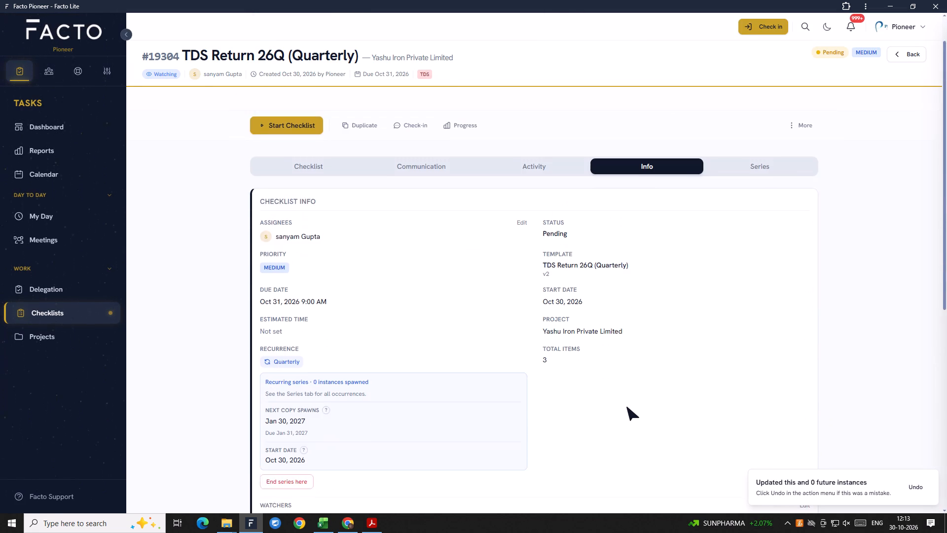
{"action": "scroll", "coordinate": [627, 407], "scroll_direction": "up", "scroll_amount": 4}
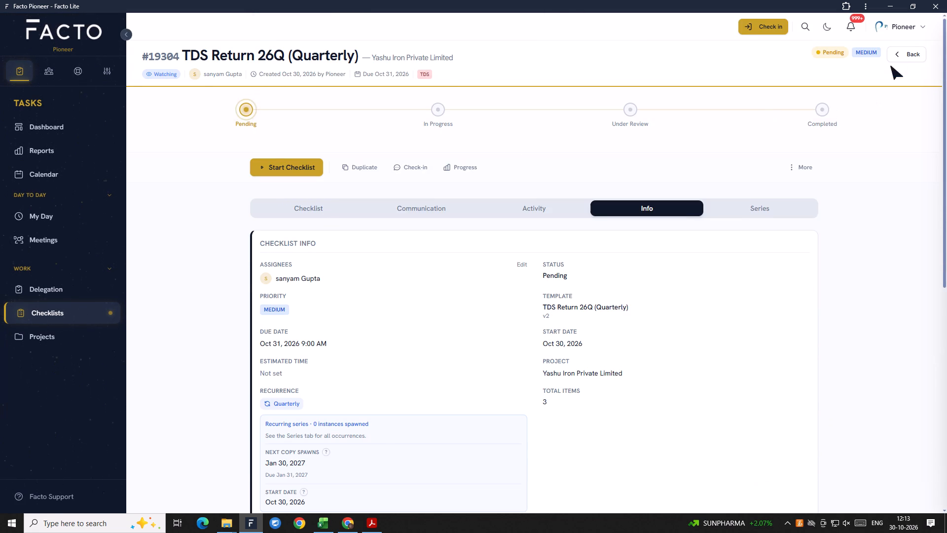
{"action": "left_click", "coordinate": [897, 54]}
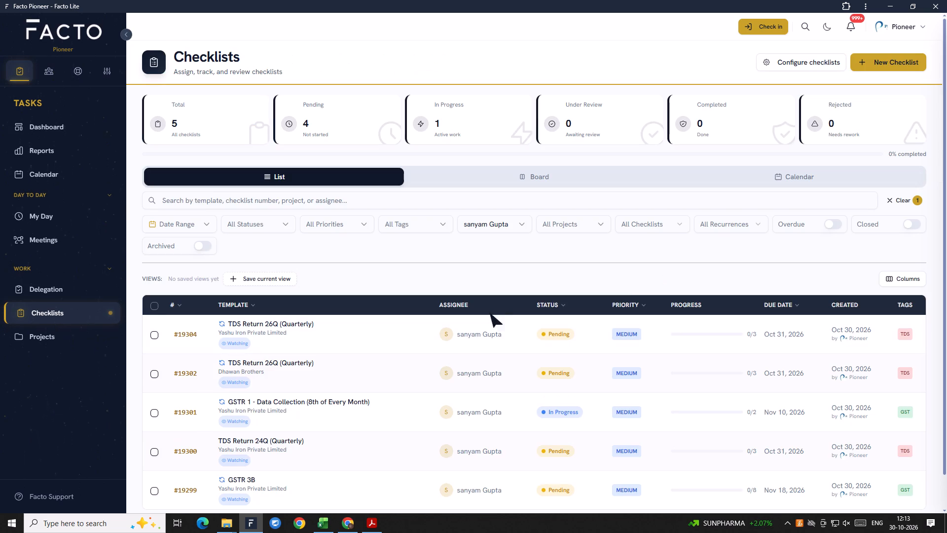
{"action": "scroll", "coordinate": [545, 414], "scroll_direction": "down", "scroll_amount": 3}
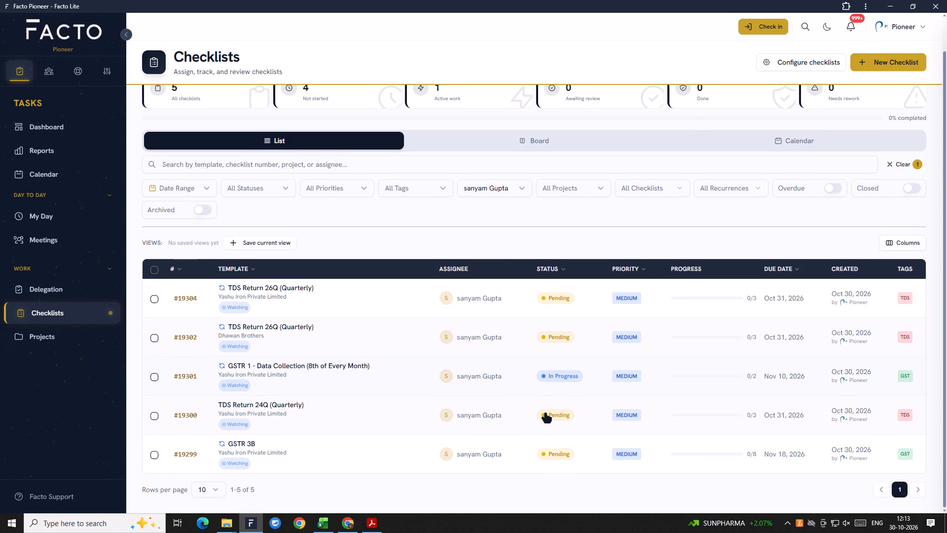
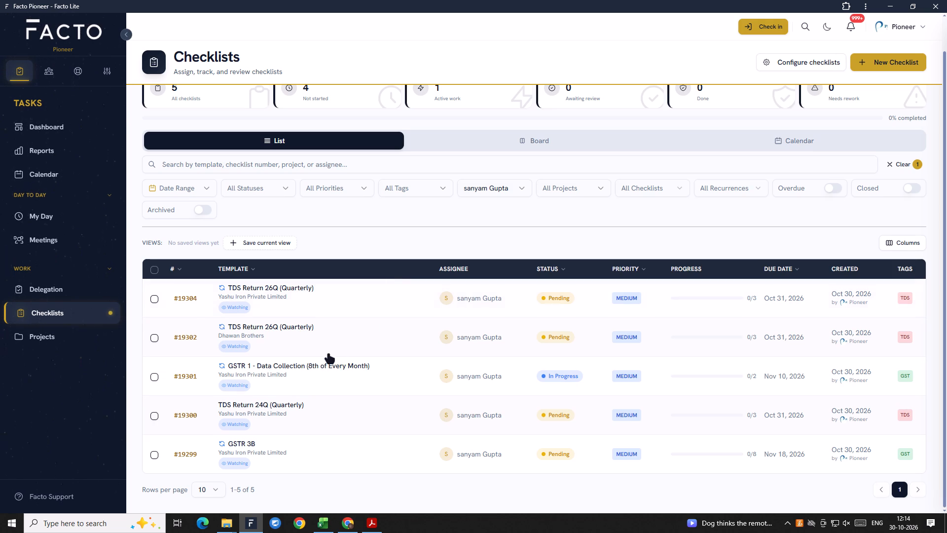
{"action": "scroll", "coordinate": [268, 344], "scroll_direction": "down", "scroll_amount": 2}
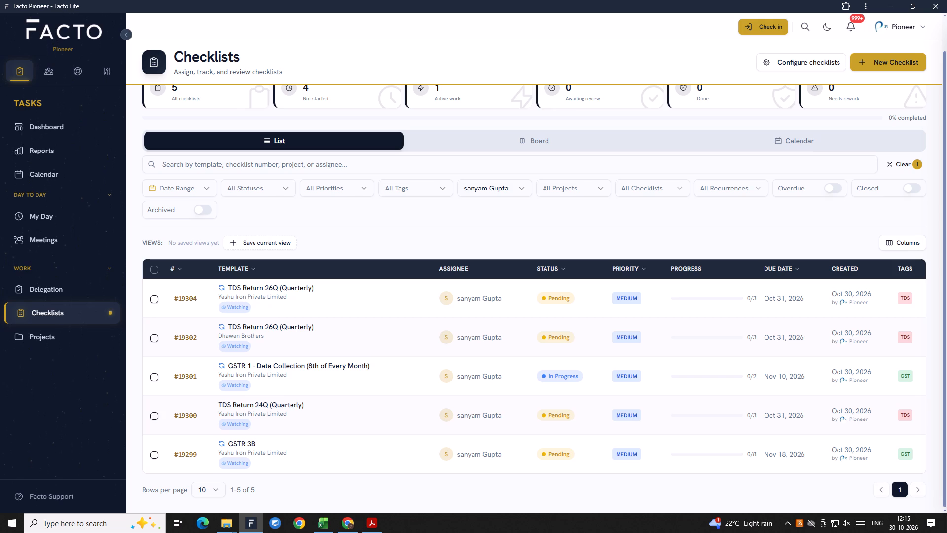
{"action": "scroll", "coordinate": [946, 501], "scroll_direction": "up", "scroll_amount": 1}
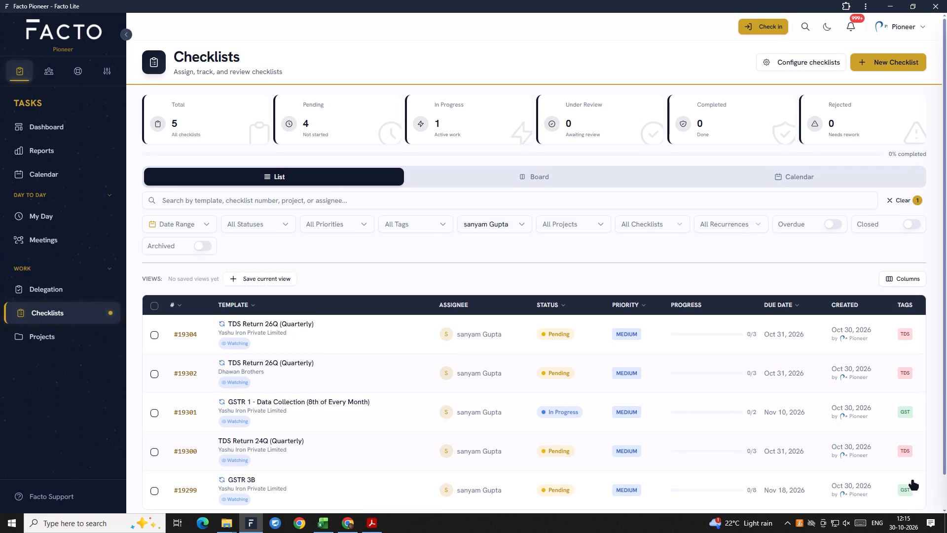
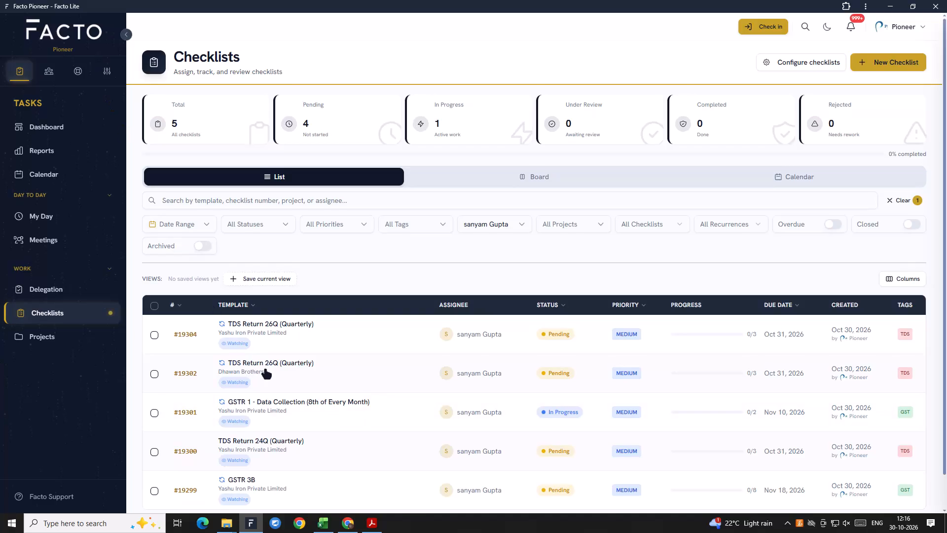
Review the schedule, recurrence, series, watchers and reviewers of the GSTR 3B checklist for Yashu Iron Private Limited.
{"action": "scroll", "coordinate": [269, 374], "scroll_direction": "down", "scroll_amount": 2}
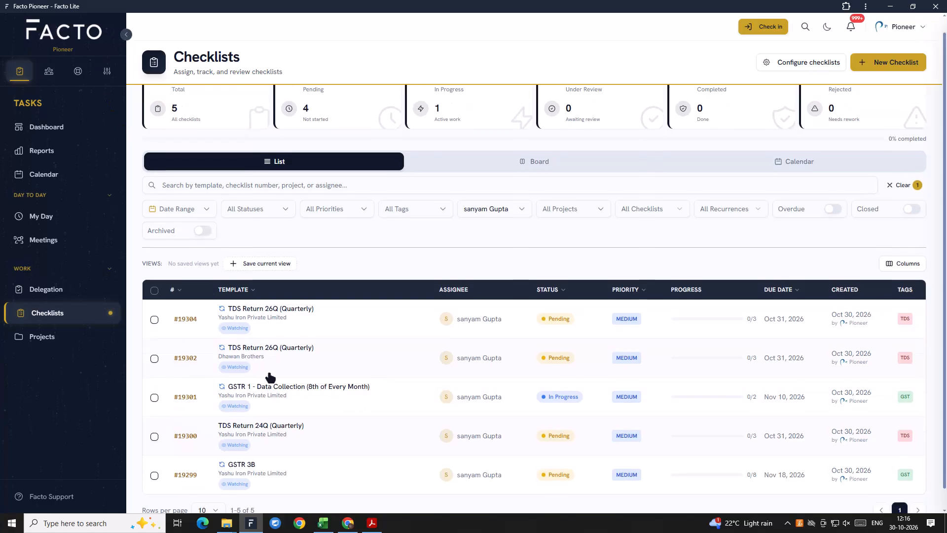
{"action": "scroll", "coordinate": [269, 391], "scroll_direction": "down", "scroll_amount": 1}
{"action": "left_click", "coordinate": [272, 446]}
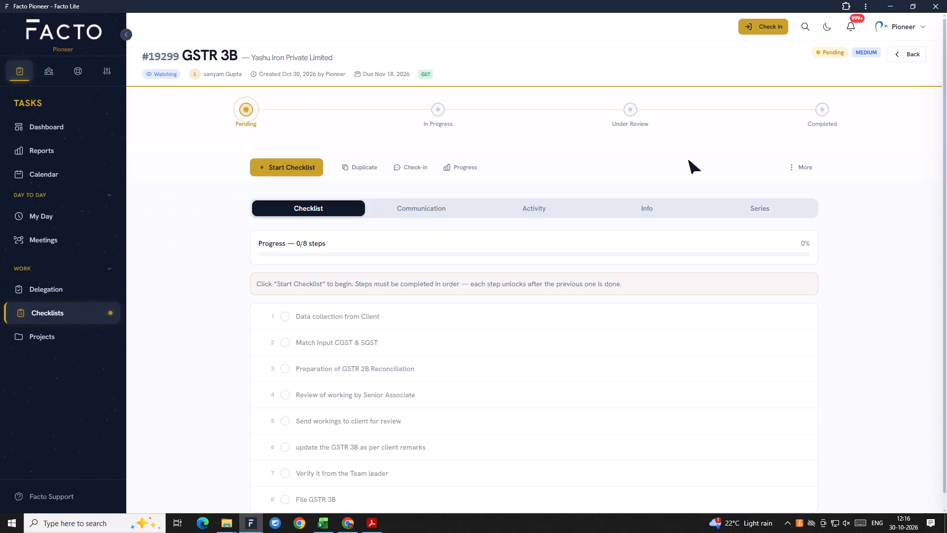
{"action": "left_click", "coordinate": [424, 209]}
{"action": "left_click", "coordinate": [550, 210]}
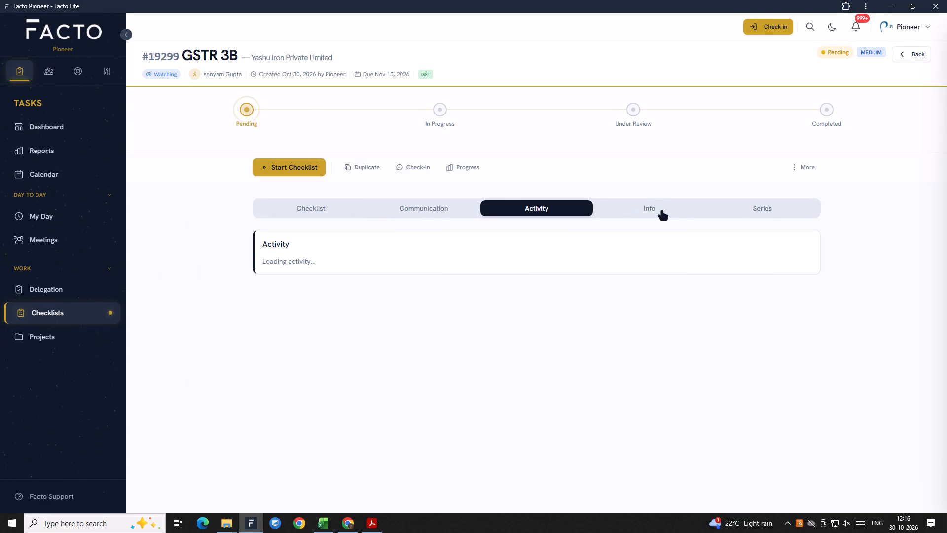
{"action": "left_click", "coordinate": [751, 212]}
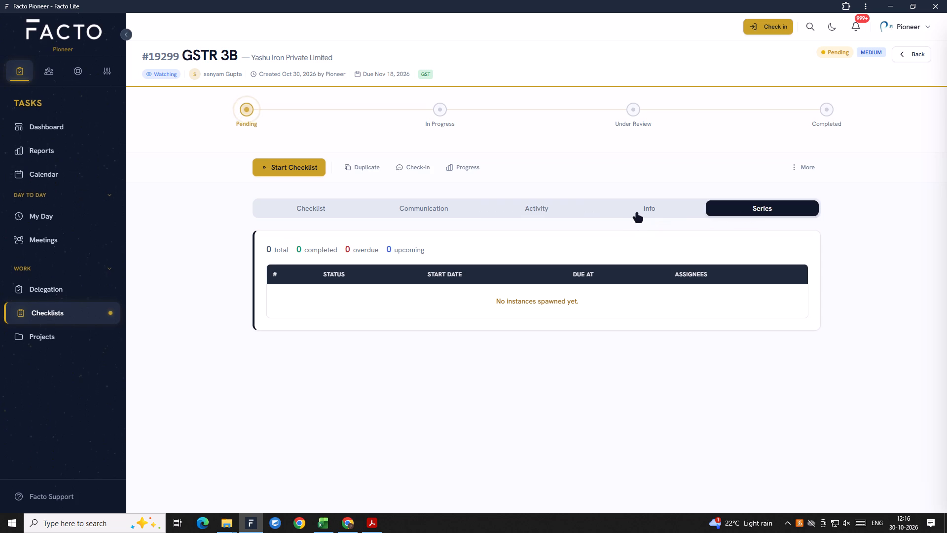
{"action": "left_click", "coordinate": [637, 214]}
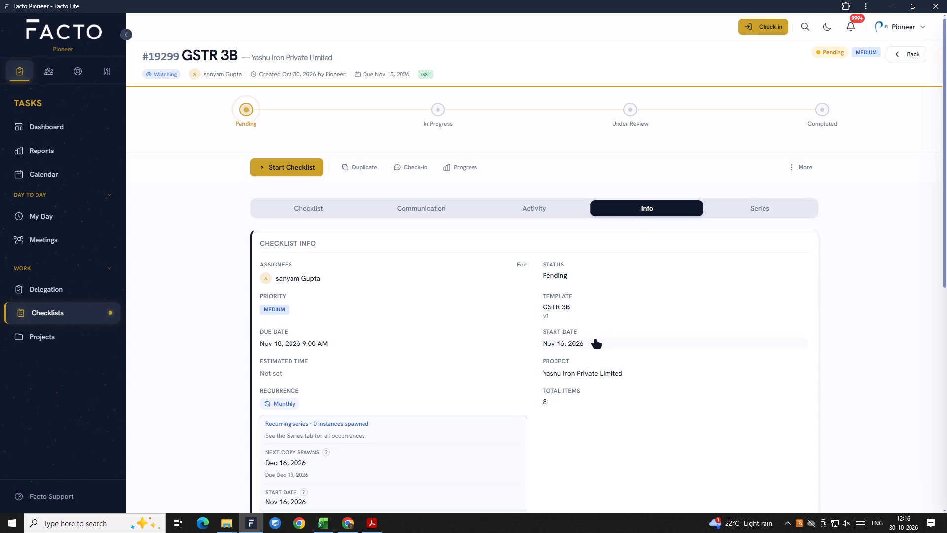
{"action": "scroll", "coordinate": [523, 338], "scroll_direction": "down", "scroll_amount": 1}
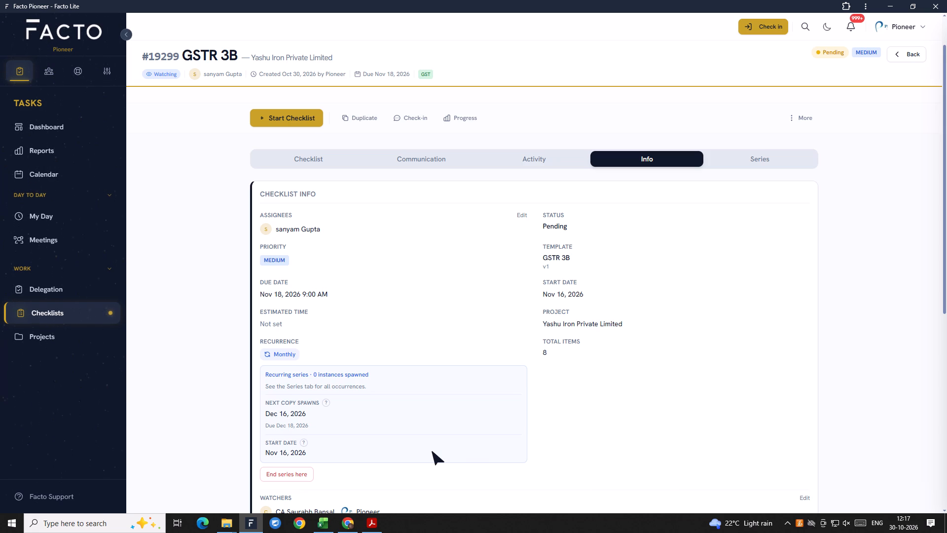
{"action": "scroll", "coordinate": [432, 452], "scroll_direction": "down", "scroll_amount": 4}
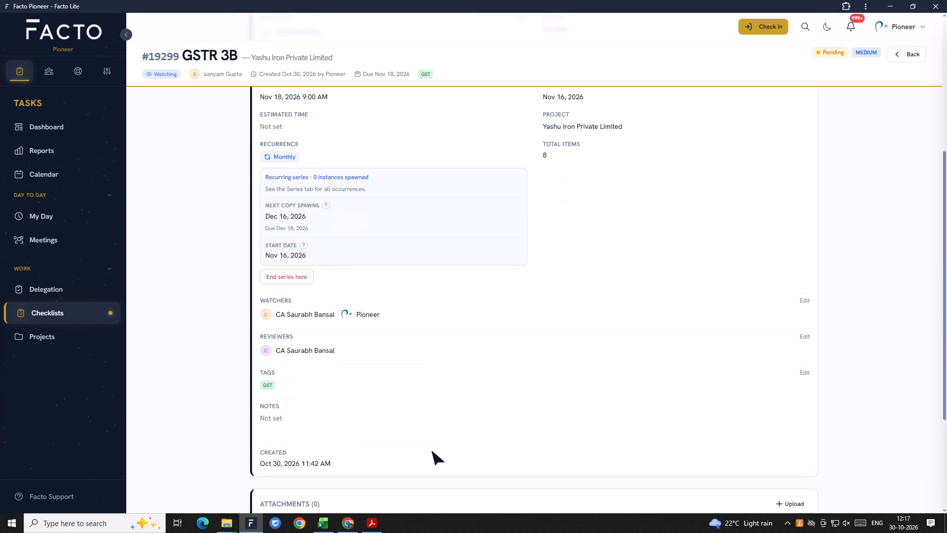
{"action": "scroll", "coordinate": [432, 452], "scroll_direction": "down", "scroll_amount": 5}
{"action": "scroll", "coordinate": [432, 452], "scroll_direction": "up", "scroll_amount": 13}
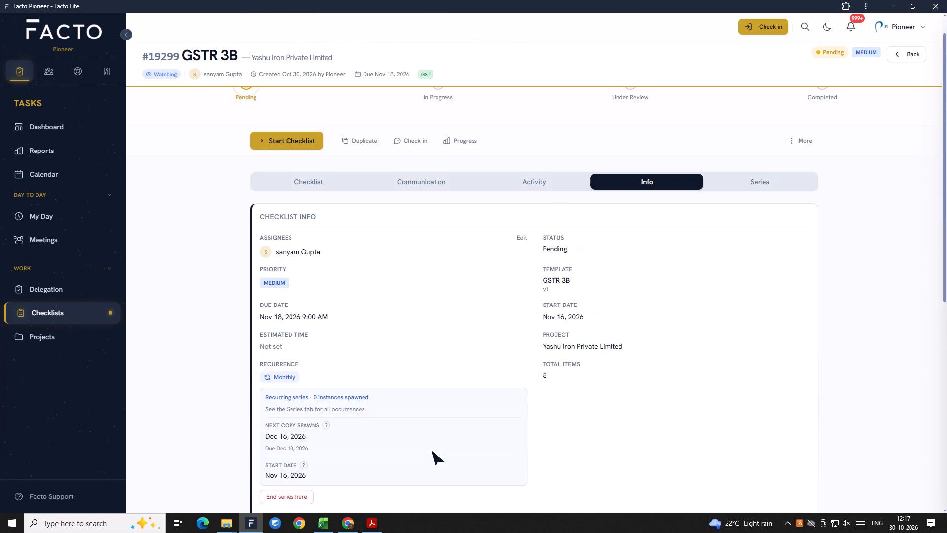
{"action": "left_click", "coordinate": [908, 55]}
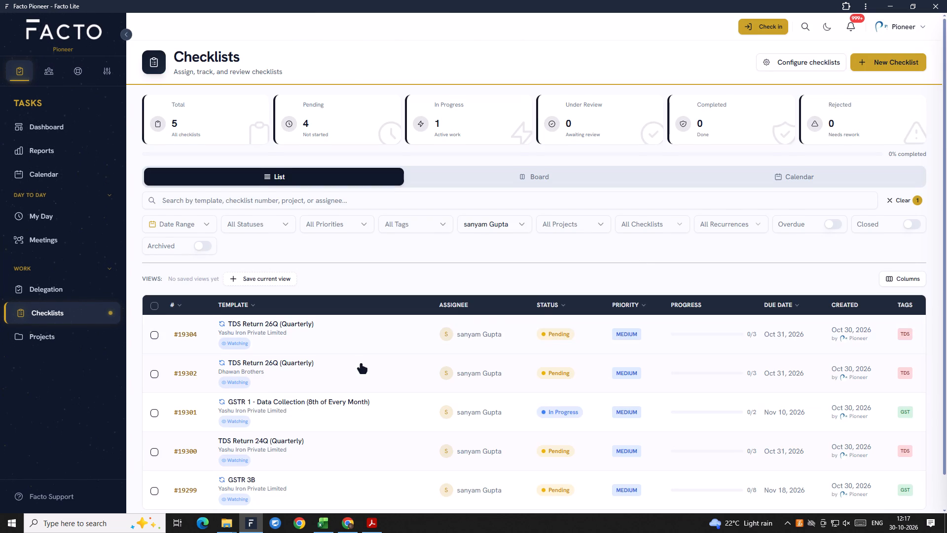
Review the dates, recurrence, watchers, reviewers and tags of Yashu Iron Private Limited's TDS Return 24Q (Quarterly) checklist.
{"action": "scroll", "coordinate": [361, 365], "scroll_direction": "down", "scroll_amount": 2}
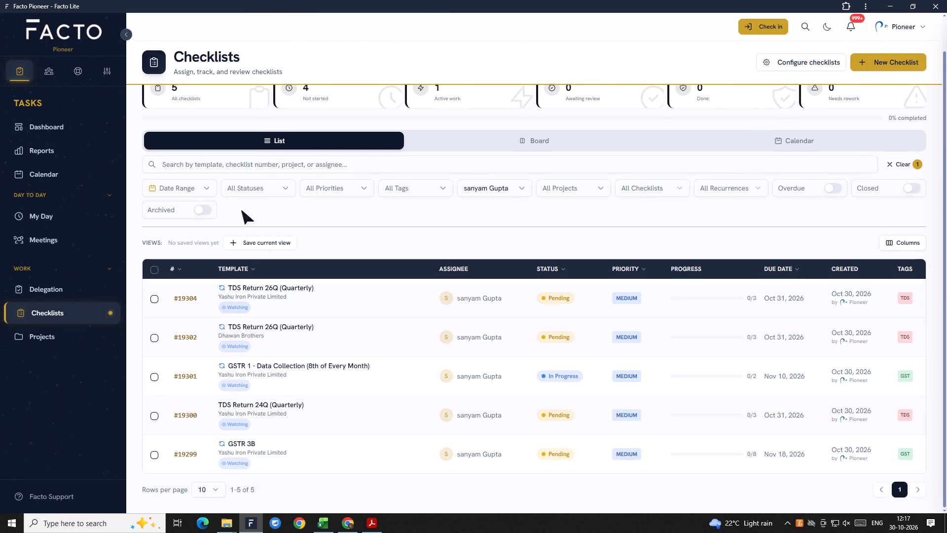
{"action": "left_click", "coordinate": [265, 413]}
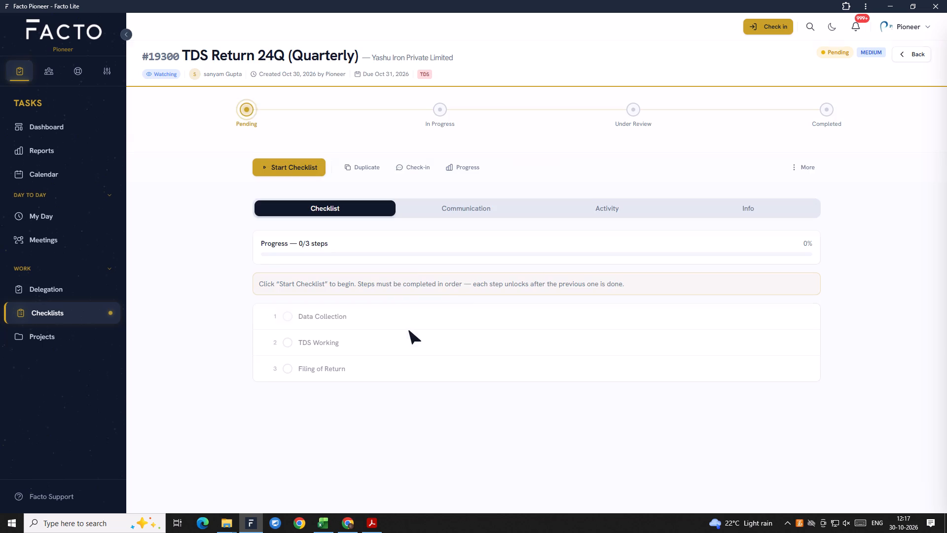
{"action": "left_click", "coordinate": [770, 207]}
{"action": "scroll", "coordinate": [370, 443], "scroll_direction": "down", "scroll_amount": 1}
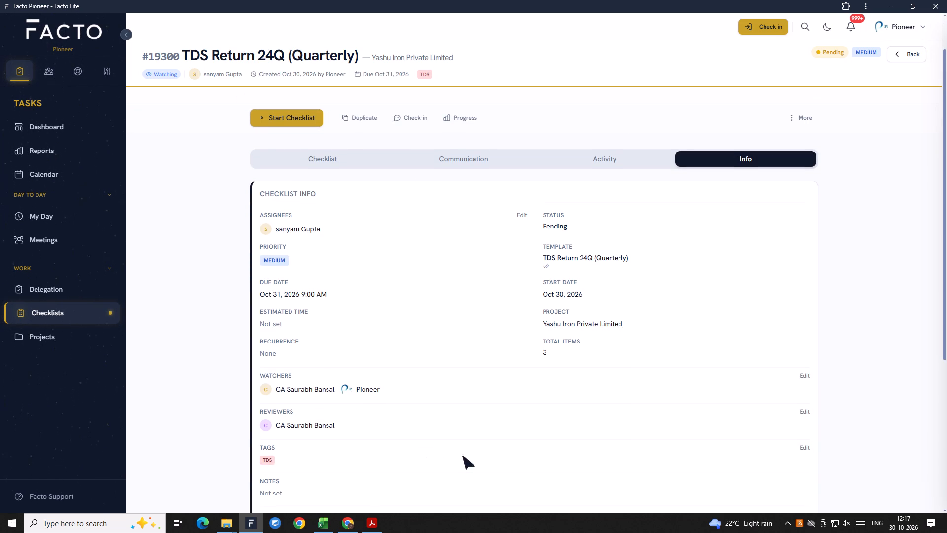
{"action": "scroll", "coordinate": [416, 451], "scroll_direction": "down", "scroll_amount": 1}
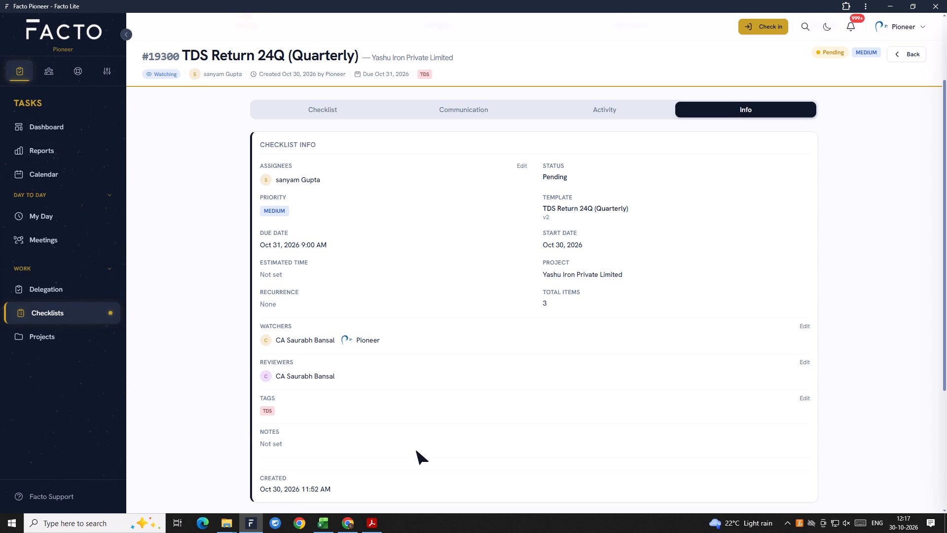
{"action": "scroll", "coordinate": [416, 451], "scroll_direction": "down", "scroll_amount": 8}
{"action": "scroll", "coordinate": [416, 451], "scroll_direction": "up", "scroll_amount": 7}
{"action": "left_click", "coordinate": [904, 55]}
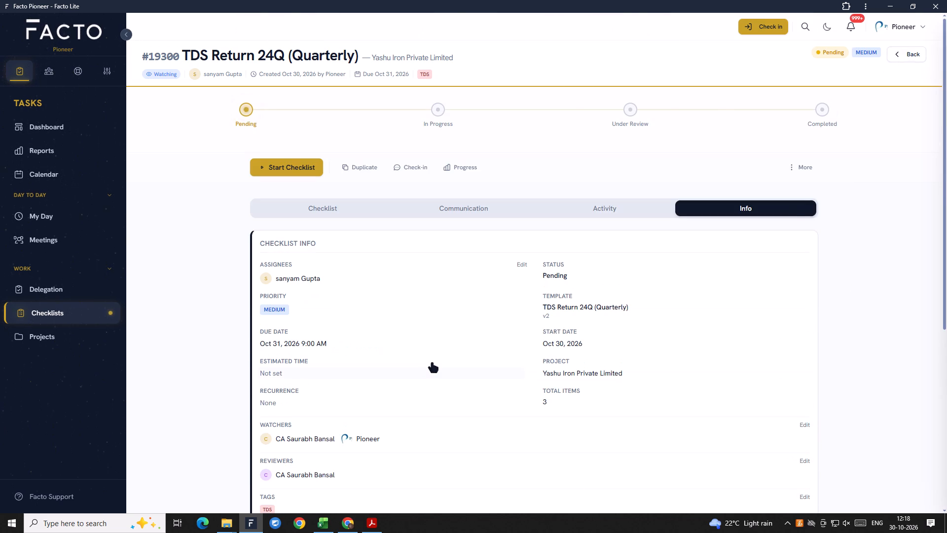
{"action": "scroll", "coordinate": [245, 432], "scroll_direction": "down", "scroll_amount": 2}
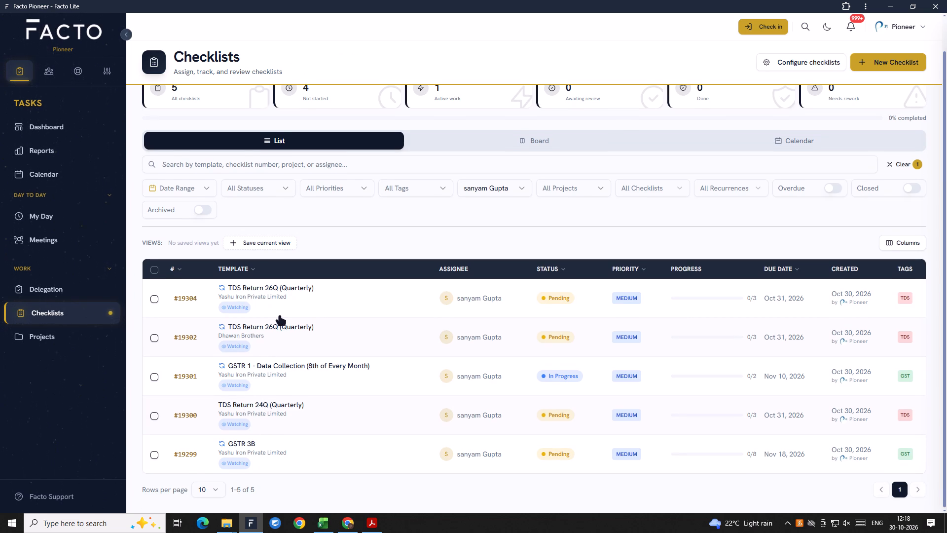
{"action": "left_click", "coordinate": [272, 412]}
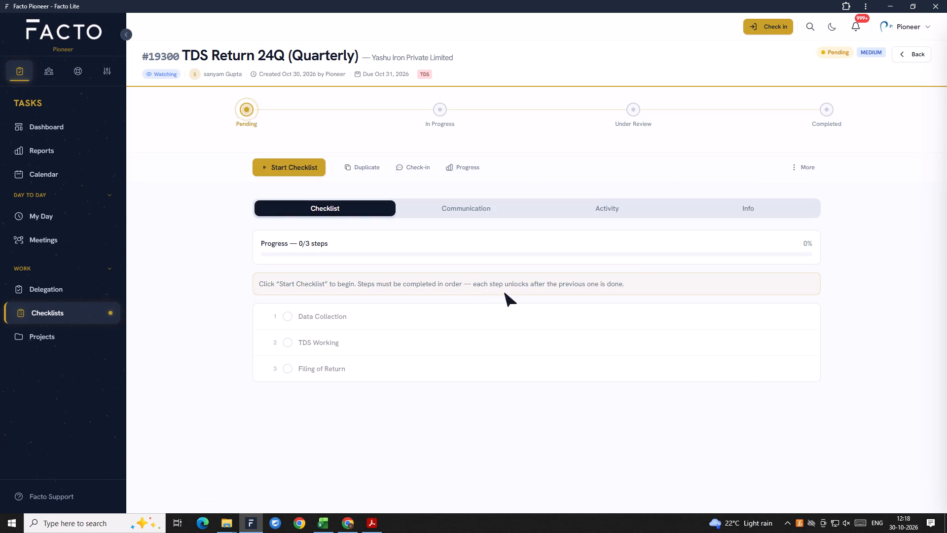
{"action": "left_click", "coordinate": [756, 204]}
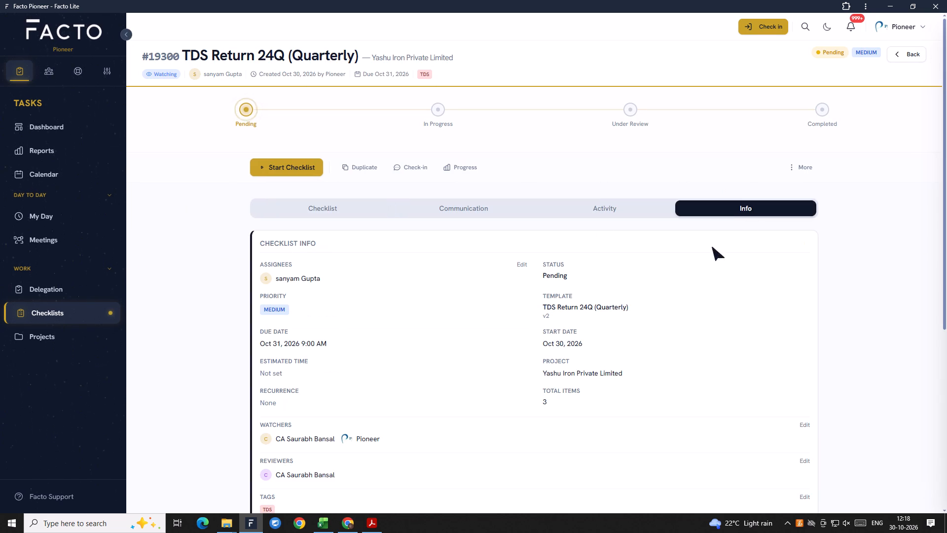
{"action": "left_click", "coordinate": [908, 58]}
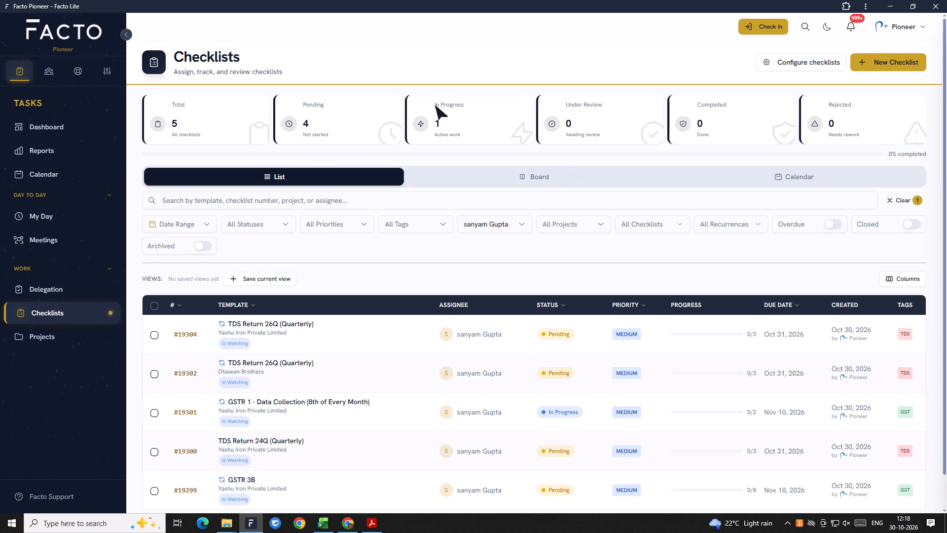
Start a new checklist using the GSTR 3B template.
{"action": "scroll", "coordinate": [248, 366], "scroll_direction": "down", "scroll_amount": 2}
{"action": "scroll", "coordinate": [274, 378], "scroll_direction": "up", "scroll_amount": 1}
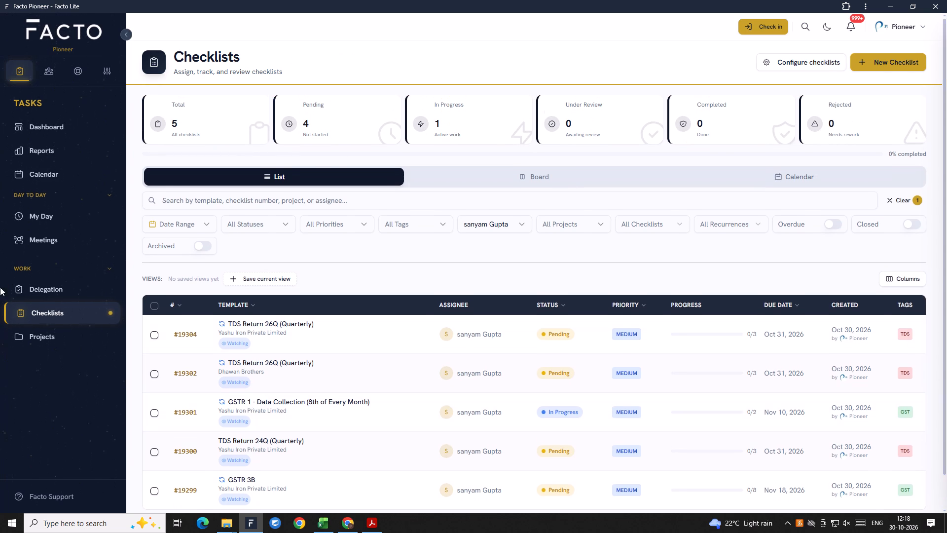
{"action": "left_click", "coordinate": [878, 65]}
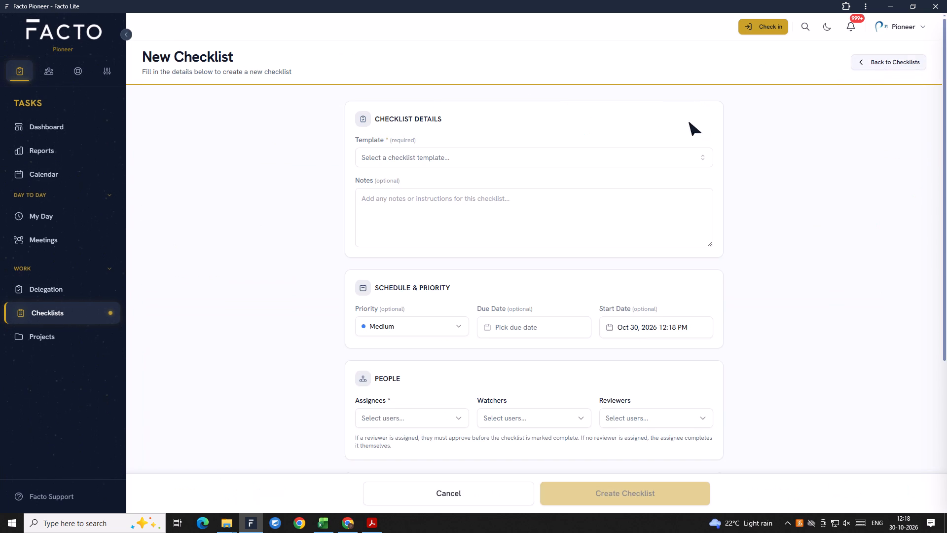
{"action": "left_click", "coordinate": [388, 155]}
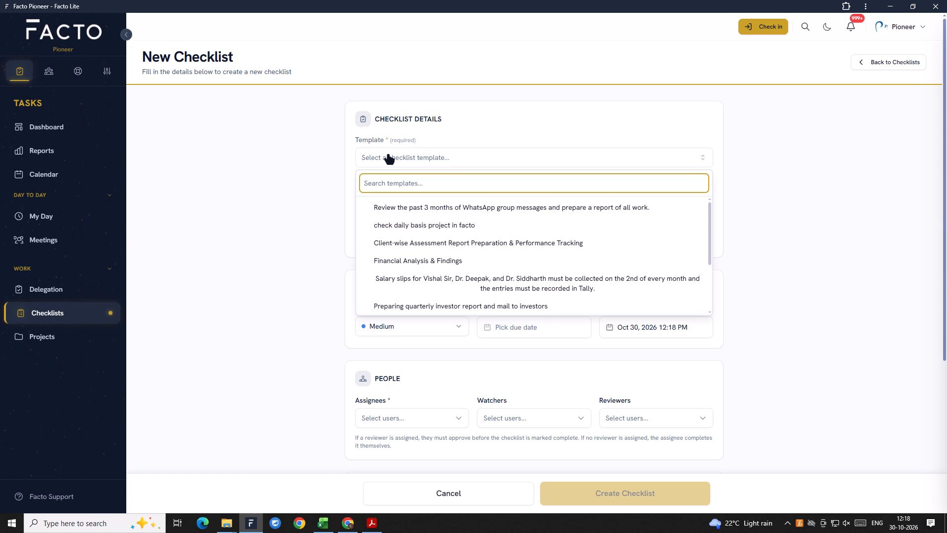
{"action": "type", "text": "GSTR"}
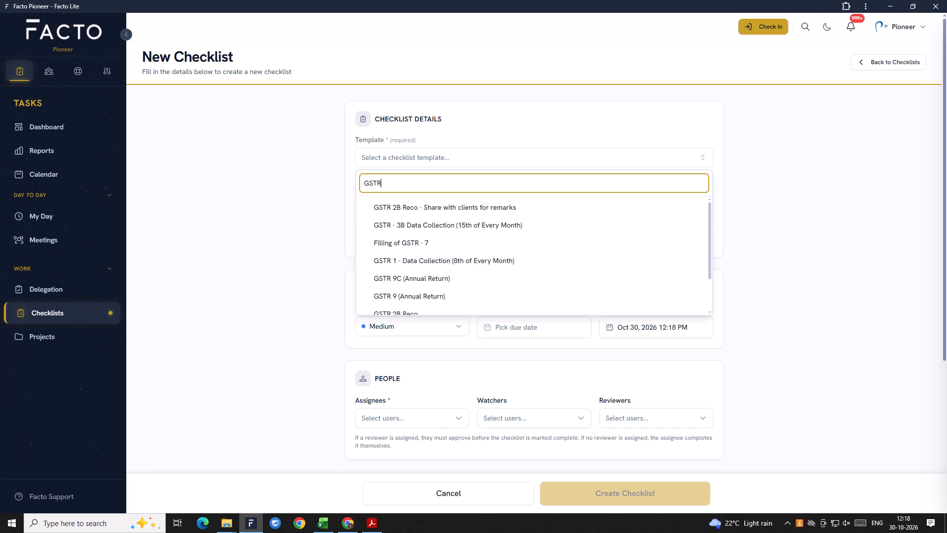
{"action": "scroll", "coordinate": [418, 260], "scroll_direction": "down", "scroll_amount": 6}
{"action": "left_click", "coordinate": [415, 286]}
Set the new checklist's due date to Nov 18, 2026 at 10:00 AM.
{"action": "scroll", "coordinate": [527, 312], "scroll_direction": "down", "scroll_amount": 2}
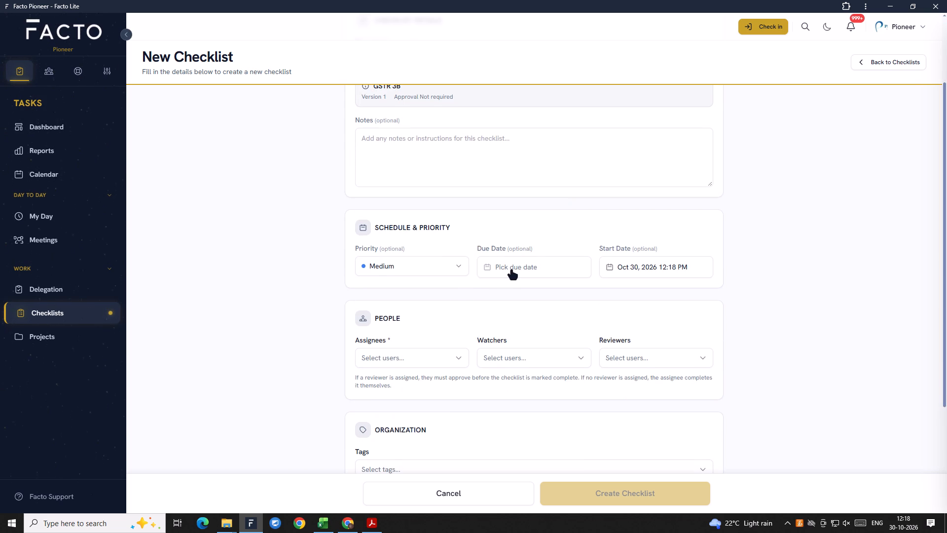
{"action": "left_click", "coordinate": [511, 271]}
{"action": "left_click", "coordinate": [597, 300]}
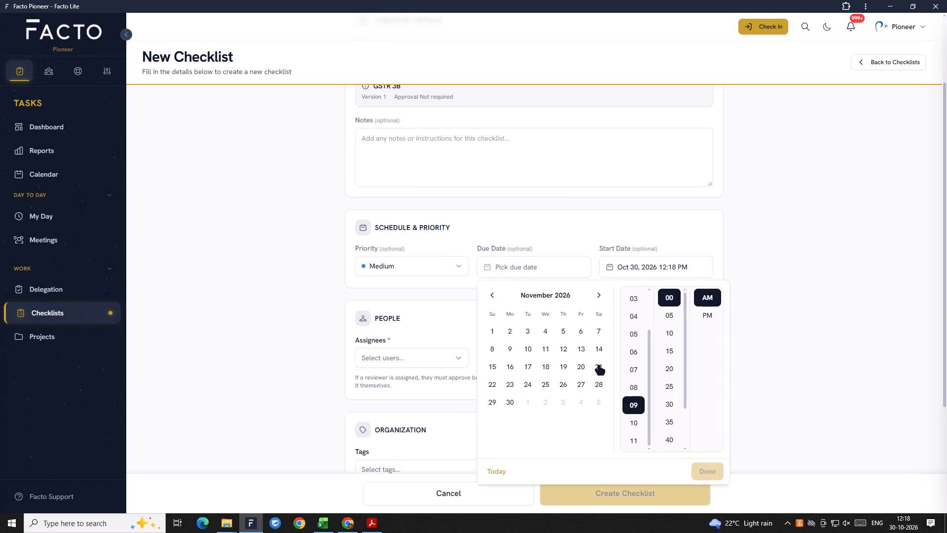
{"action": "left_click", "coordinate": [544, 369]}
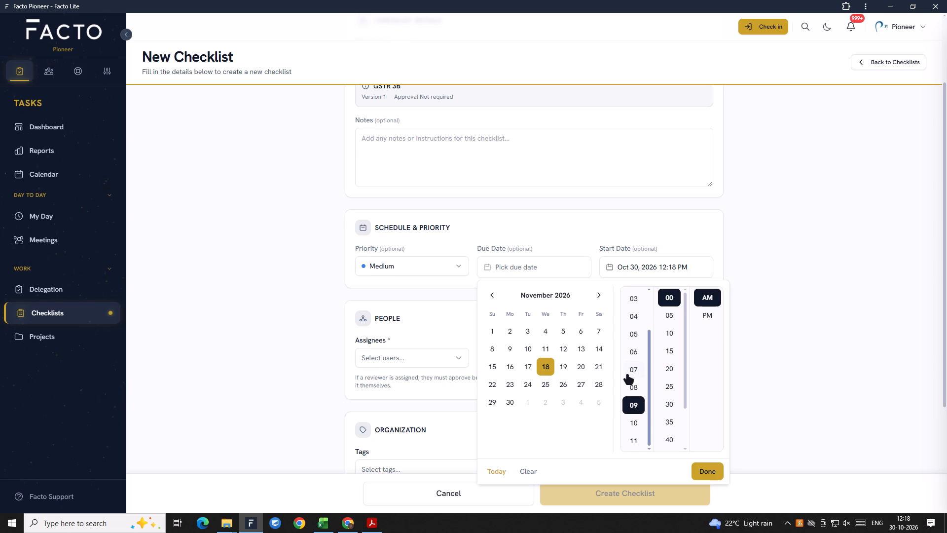
{"action": "left_click", "coordinate": [638, 420]}
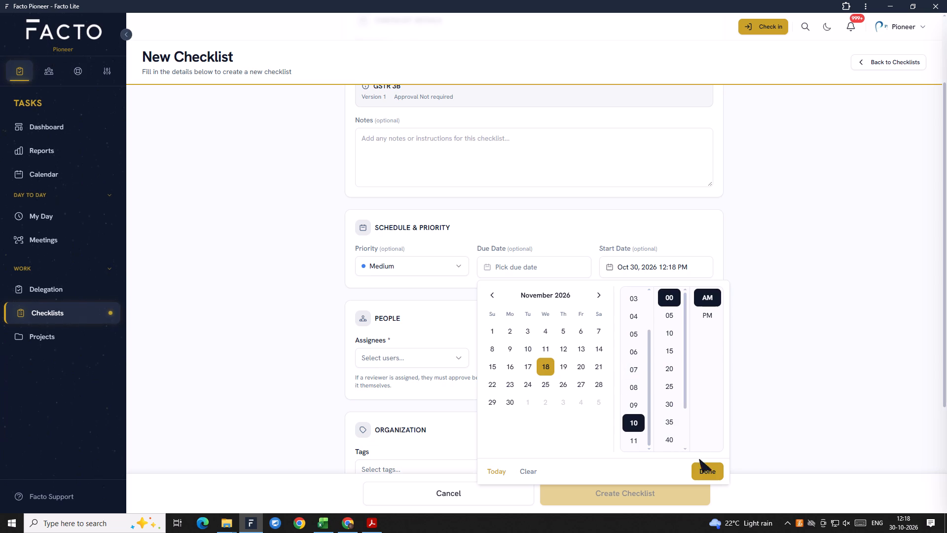
{"action": "left_click", "coordinate": [703, 467]}
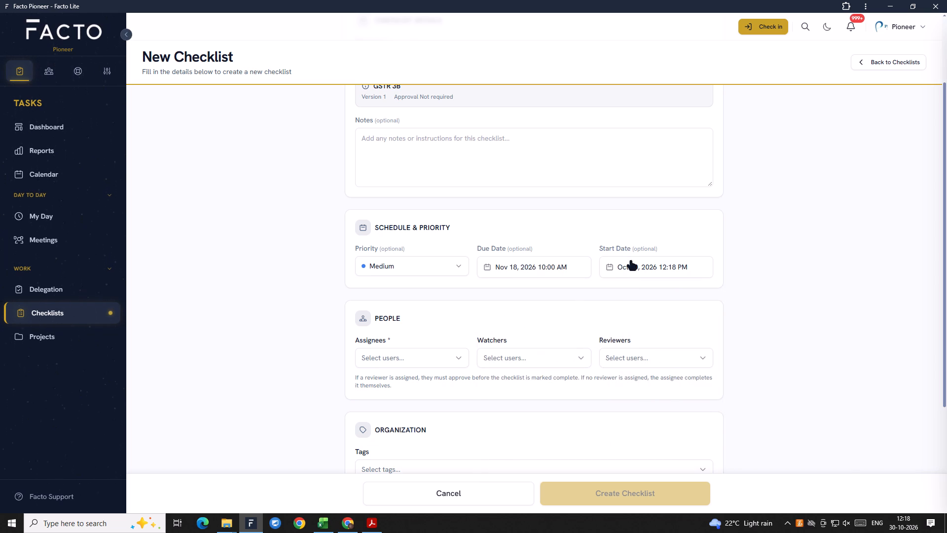
Set the new checklist's start date to Nov 16, 2026, keeping the default time.
{"action": "left_click", "coordinate": [631, 262]}
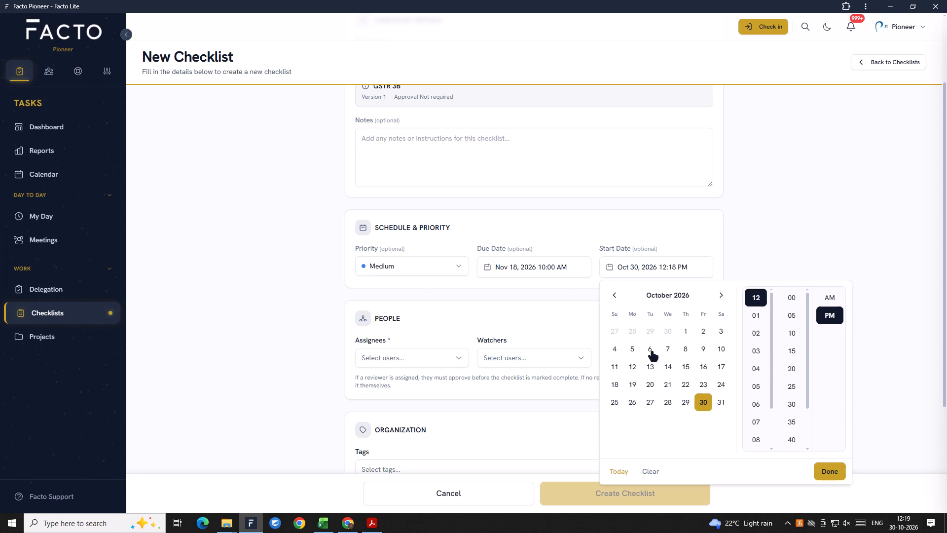
{"action": "left_click", "coordinate": [719, 295]}
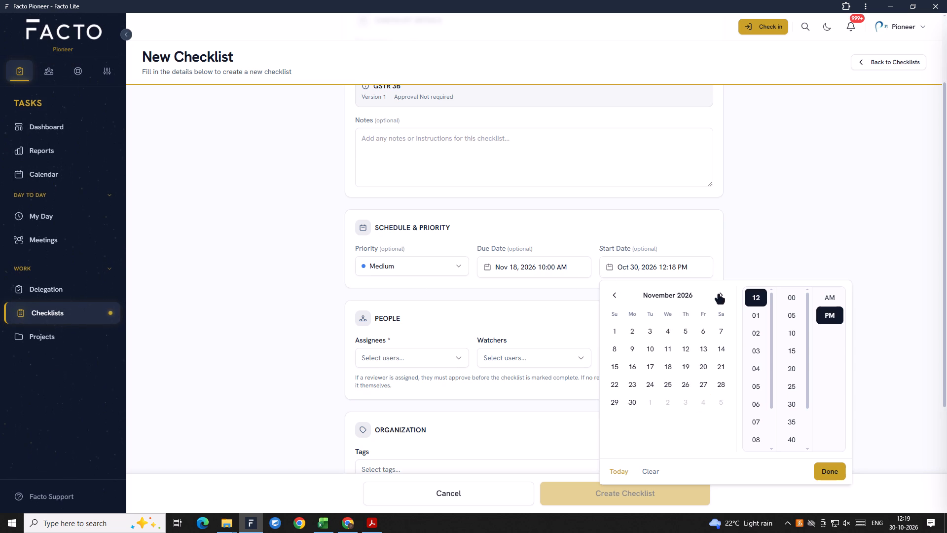
{"action": "left_click", "coordinate": [631, 366]}
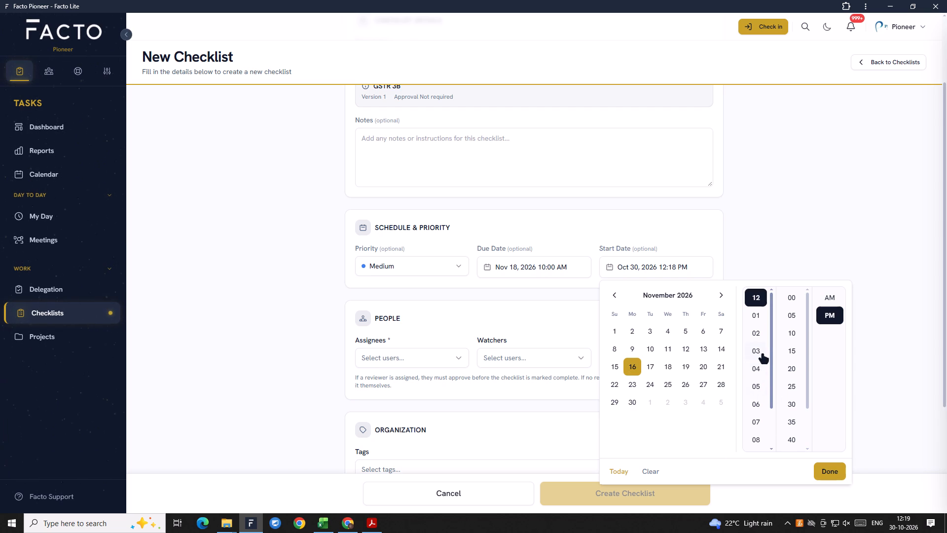
{"action": "scroll", "coordinate": [753, 325], "scroll_direction": "up", "scroll_amount": 1}
{"action": "scroll", "coordinate": [758, 336], "scroll_direction": "down", "scroll_amount": 2}
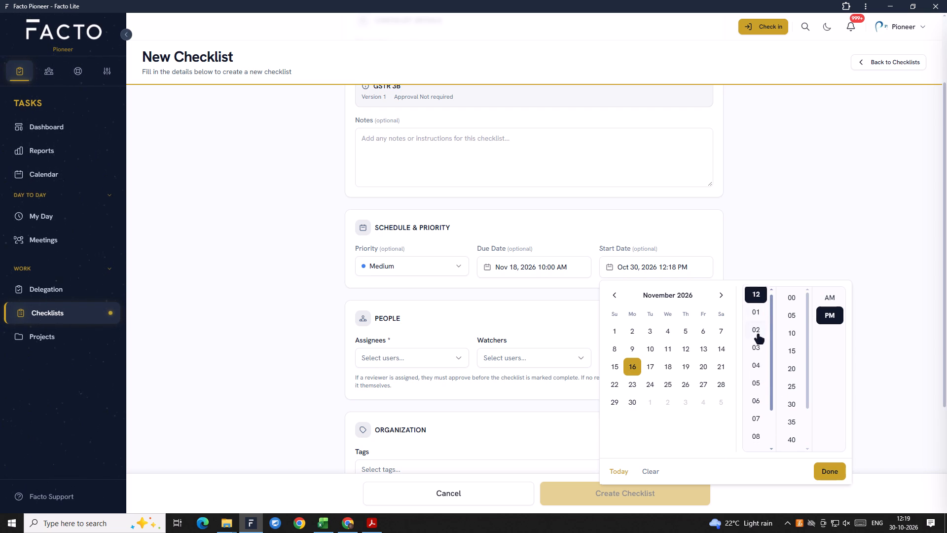
{"action": "scroll", "coordinate": [758, 335], "scroll_direction": "up", "scroll_amount": 7}
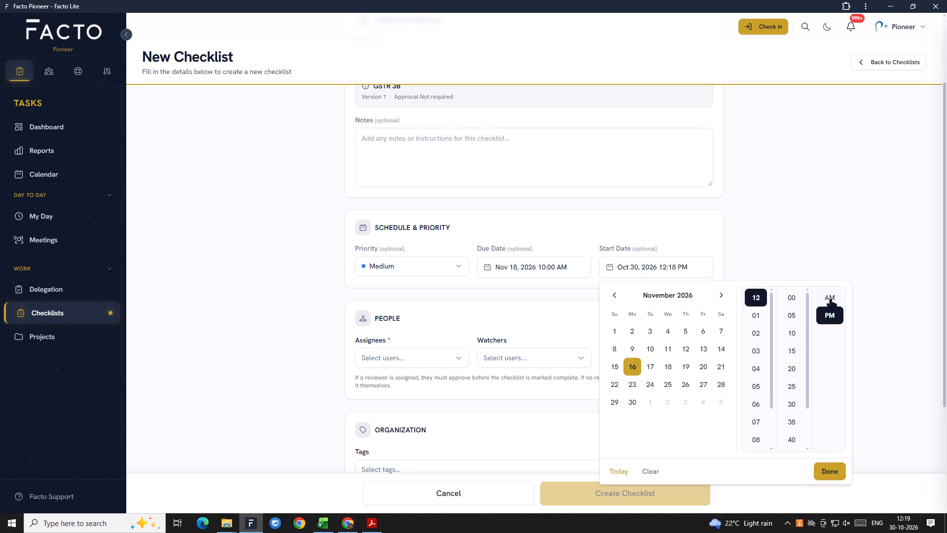
{"action": "left_click", "coordinate": [838, 475]}
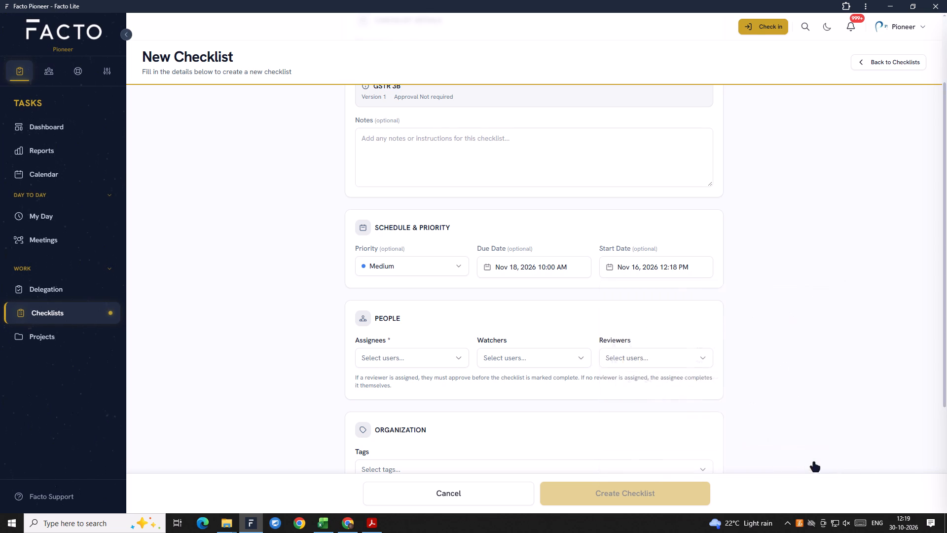
{"action": "scroll", "coordinate": [518, 417], "scroll_direction": "down", "scroll_amount": 2}
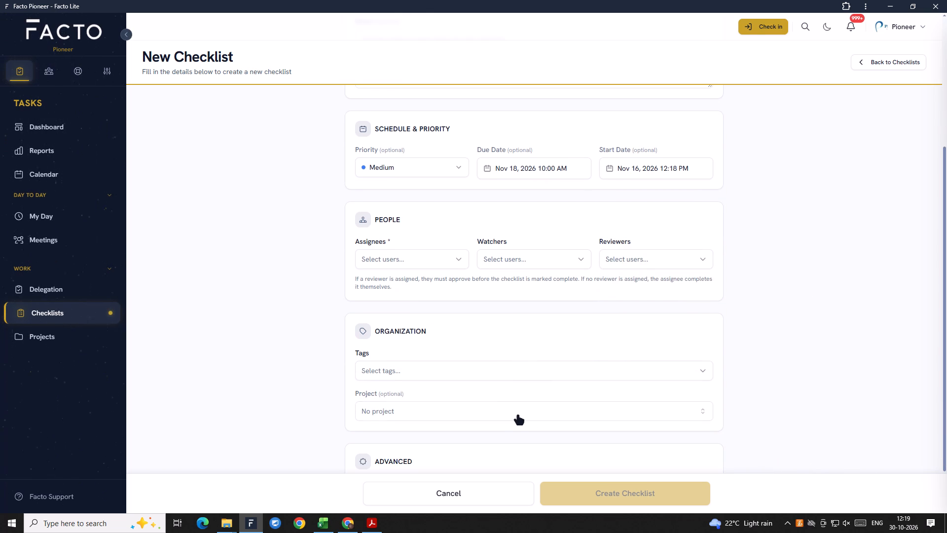
Assign the new GSTR 3B checklist to Sanyam.
{"action": "left_click", "coordinate": [387, 257]}
{"action": "type", "text": "SA"}
{"action": "key", "text": "n"}
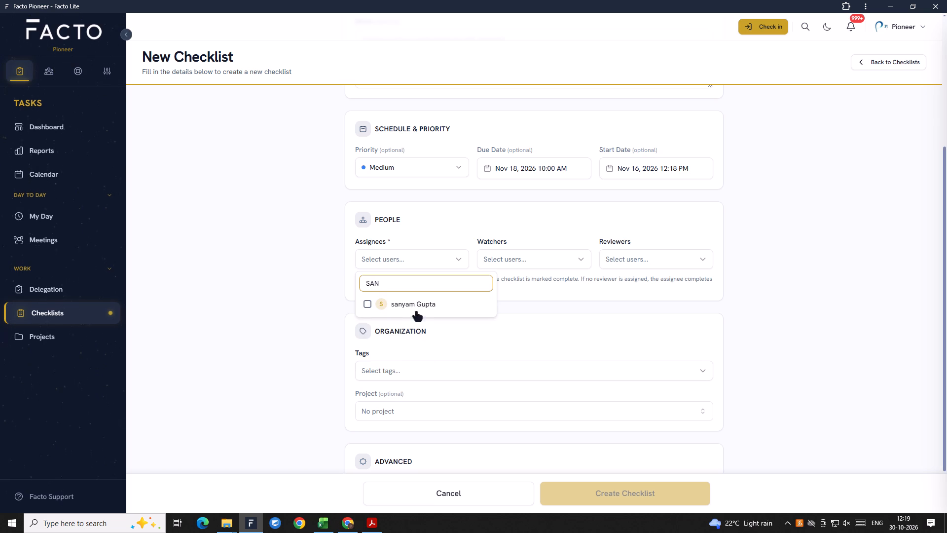
{"action": "left_click", "coordinate": [413, 302]}
Add CA Saurabh as both watcher and reviewer of the GSTR 3B checklist.
{"action": "left_click", "coordinate": [512, 266]}
{"action": "left_click", "coordinate": [512, 262]}
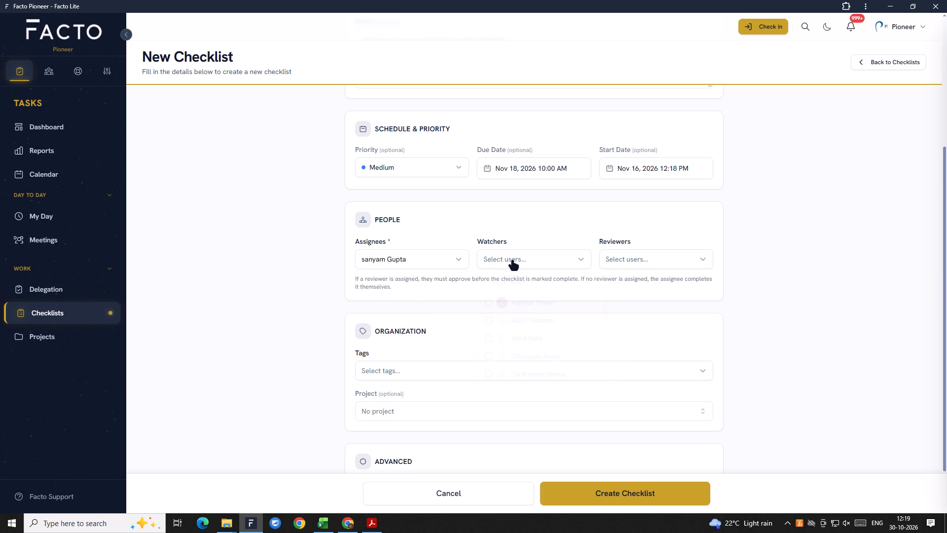
{"action": "left_click", "coordinate": [512, 262]}
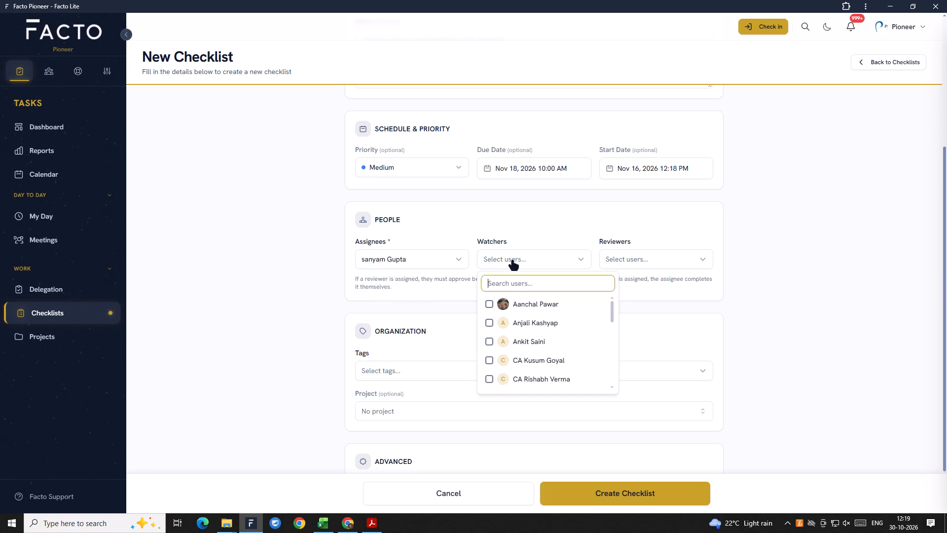
{"action": "type", "text": "CA"}
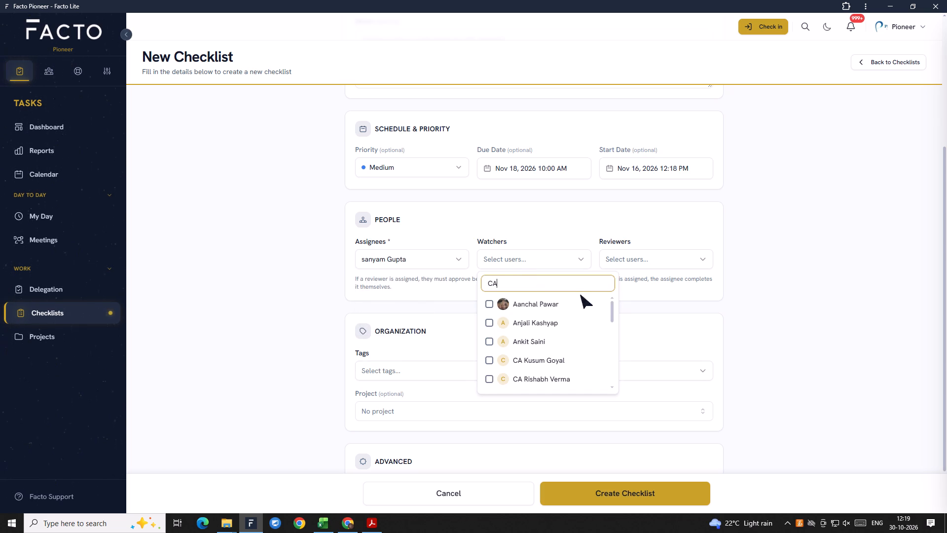
{"action": "left_click", "coordinate": [555, 340]}
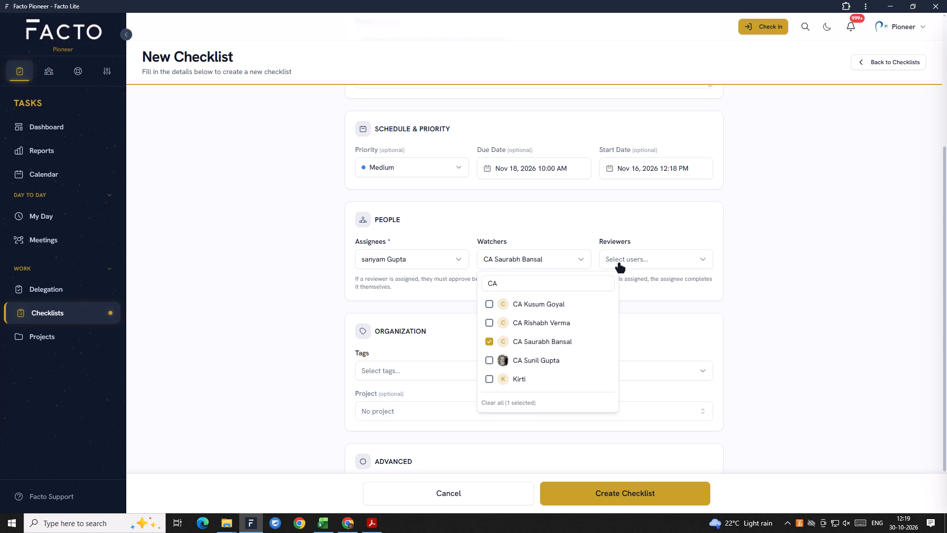
{"action": "left_click", "coordinate": [620, 261]}
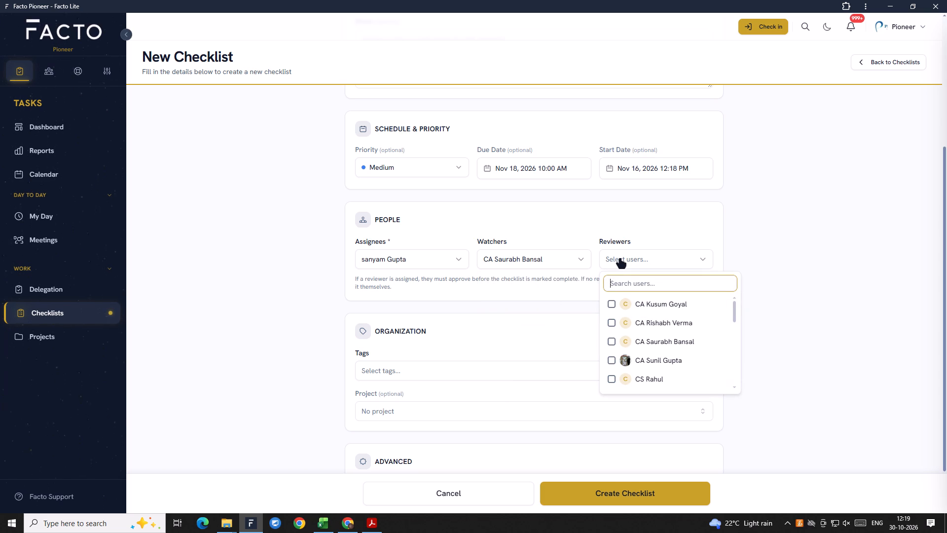
{"action": "type", "text": "CA"}
{"action": "left_click", "coordinate": [647, 341]}
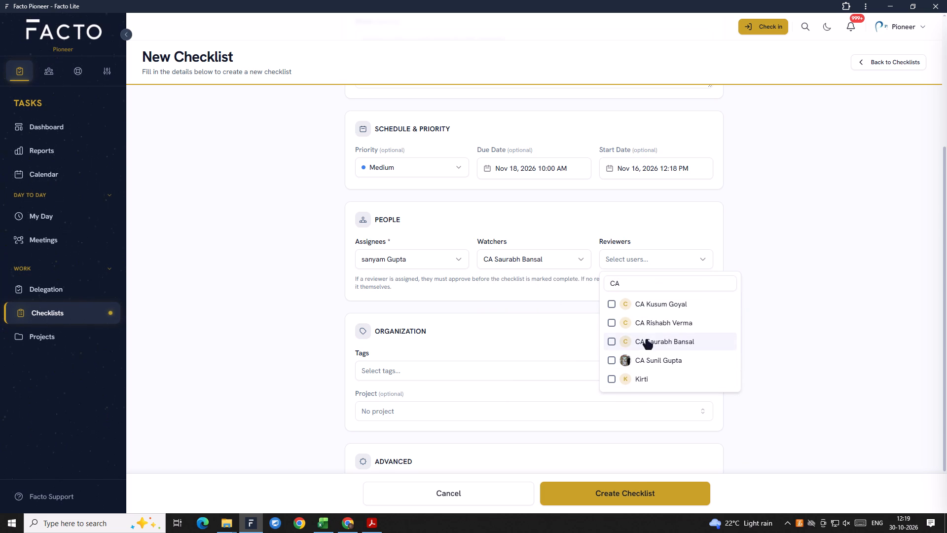
{"action": "left_click", "coordinate": [537, 347]}
Tag the GSTR 3B checklist as GST and link it to the Dhawan Brothers project.
{"action": "scroll", "coordinate": [364, 388], "scroll_direction": "down", "scroll_amount": 2}
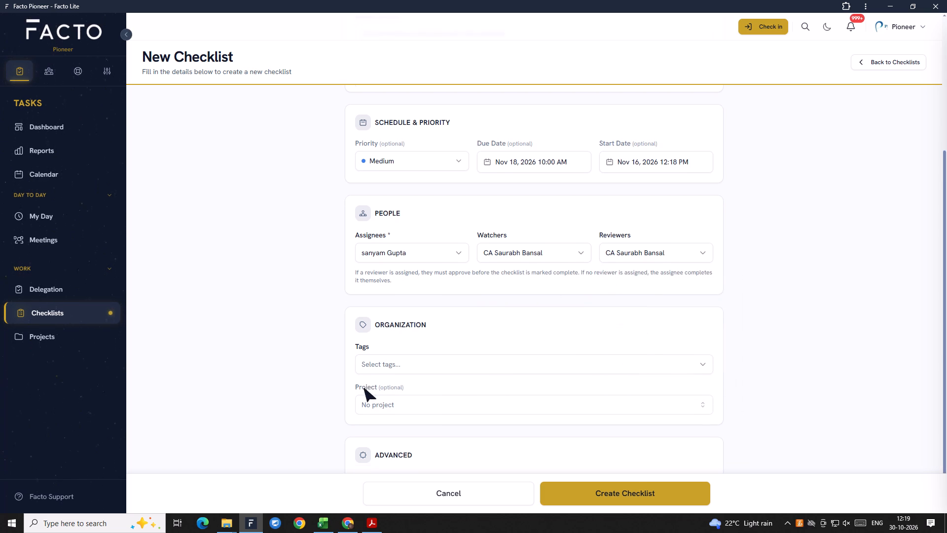
{"action": "left_click", "coordinate": [395, 314]}
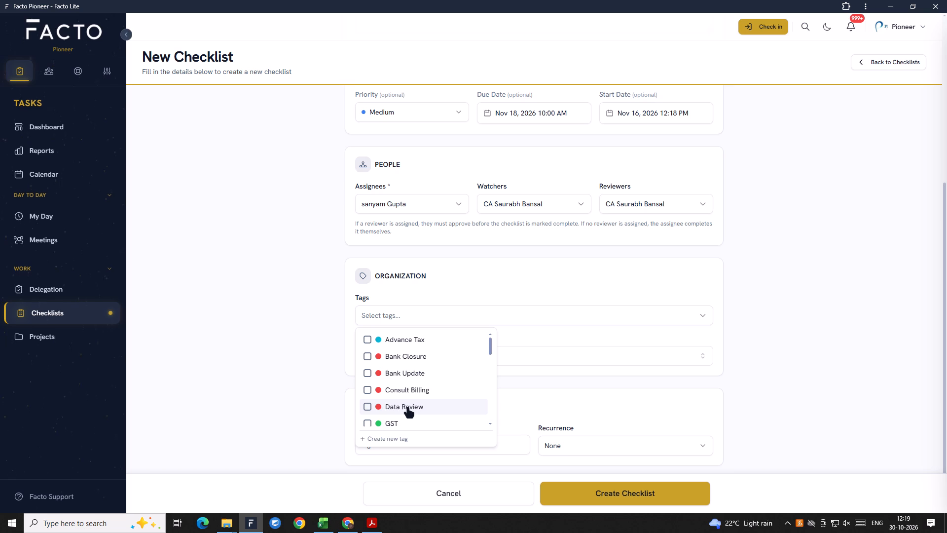
{"action": "left_click", "coordinate": [391, 424]}
{"action": "left_click", "coordinate": [532, 359]}
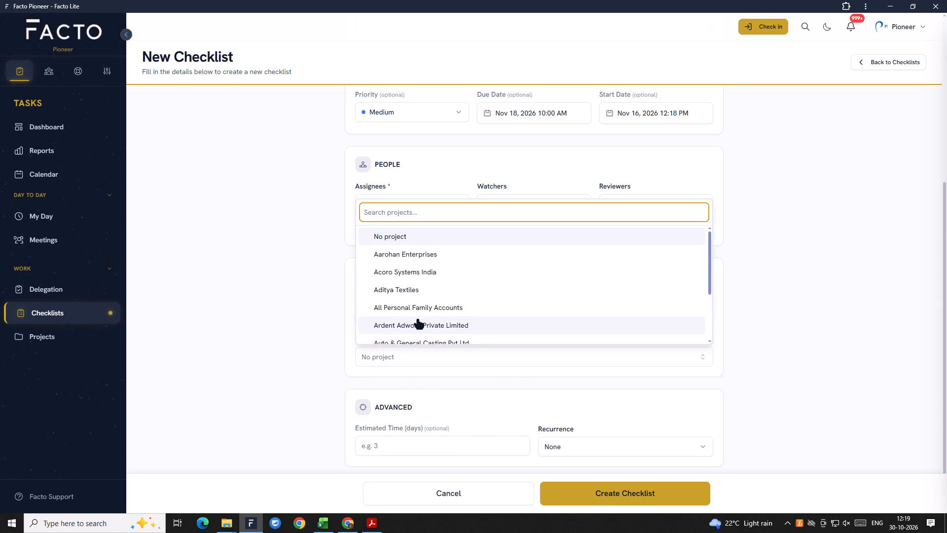
{"action": "type", "text": "DHA"}
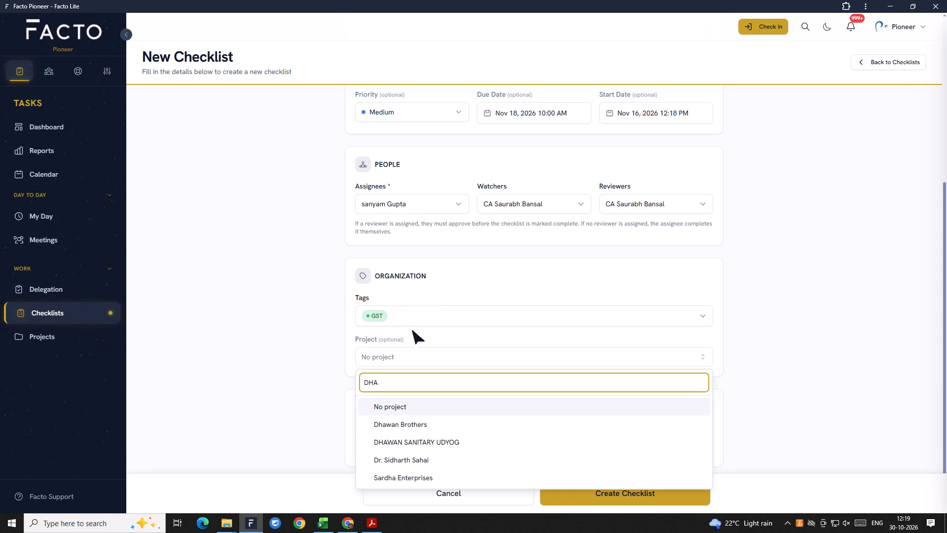
{"action": "left_click", "coordinate": [418, 425]}
Set the recurrence to Monthly and create the Dhawan Brothers GSTR 3B checklist.
{"action": "scroll", "coordinate": [479, 414], "scroll_direction": "down", "scroll_amount": 2}
{"action": "scroll", "coordinate": [449, 451], "scroll_direction": "down", "scroll_amount": 2}
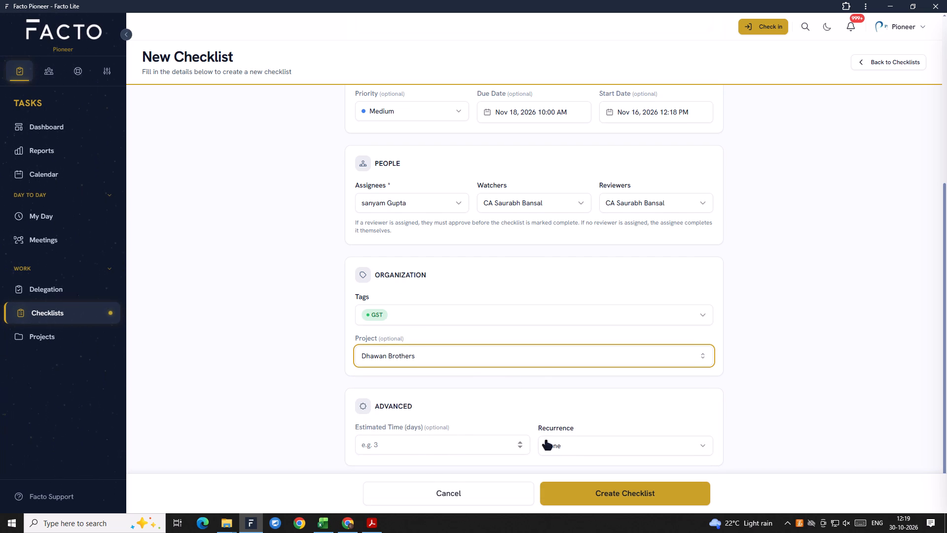
{"action": "left_click", "coordinate": [565, 444]}
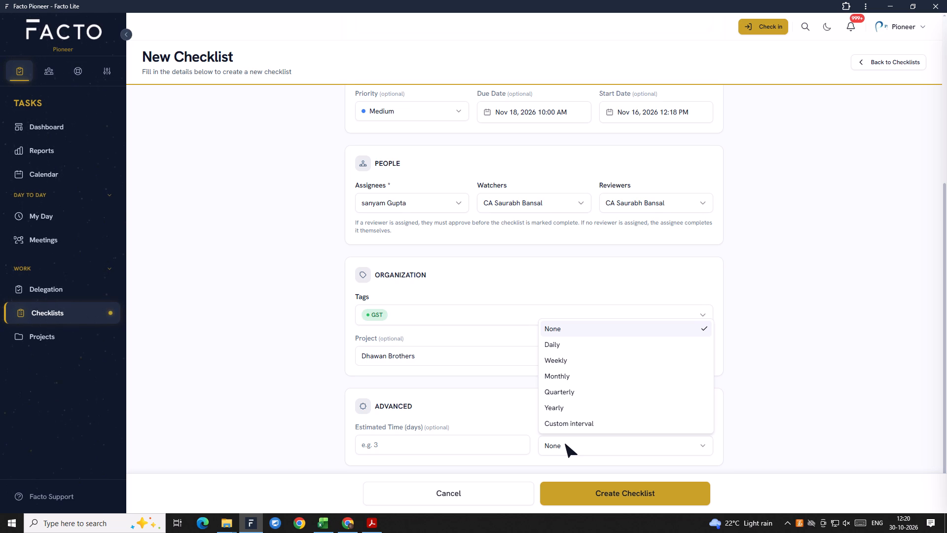
{"action": "left_click", "coordinate": [568, 380]}
{"action": "scroll", "coordinate": [584, 426], "scroll_direction": "down", "scroll_amount": 4}
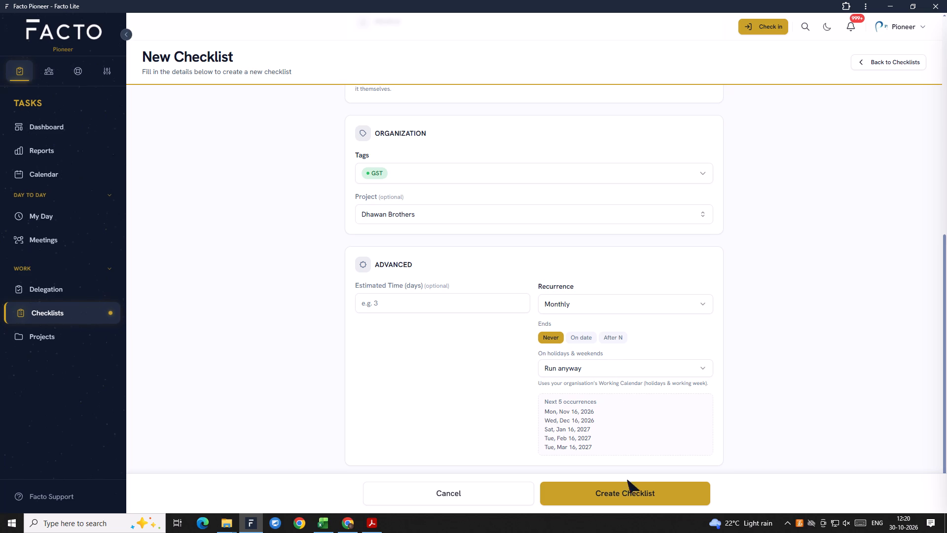
{"action": "left_click", "coordinate": [611, 500]}
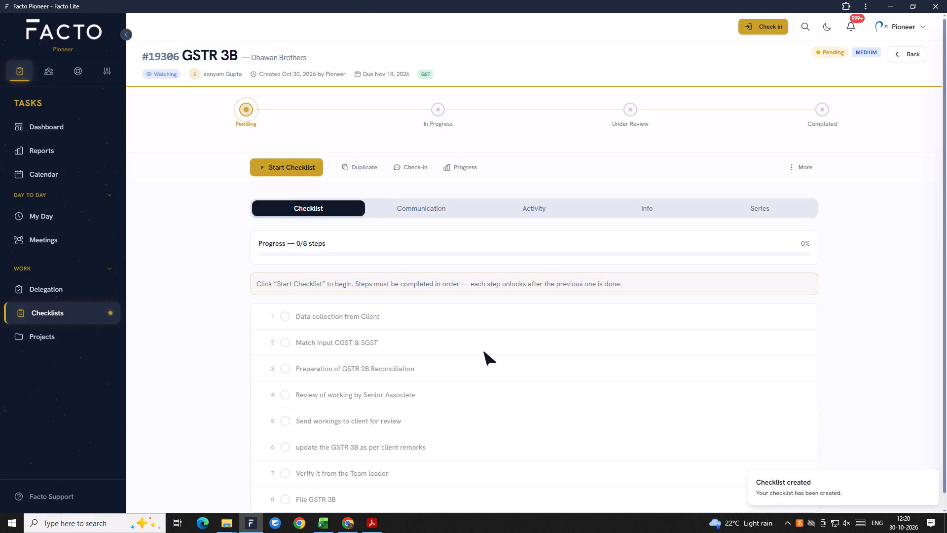
Look over the created GSTR 3B checklist's steps, then examine the recent entries in the overall checklist list.
{"action": "scroll", "coordinate": [380, 465], "scroll_direction": "down", "scroll_amount": 3}
{"action": "scroll", "coordinate": [381, 465], "scroll_direction": "up", "scroll_amount": 18}
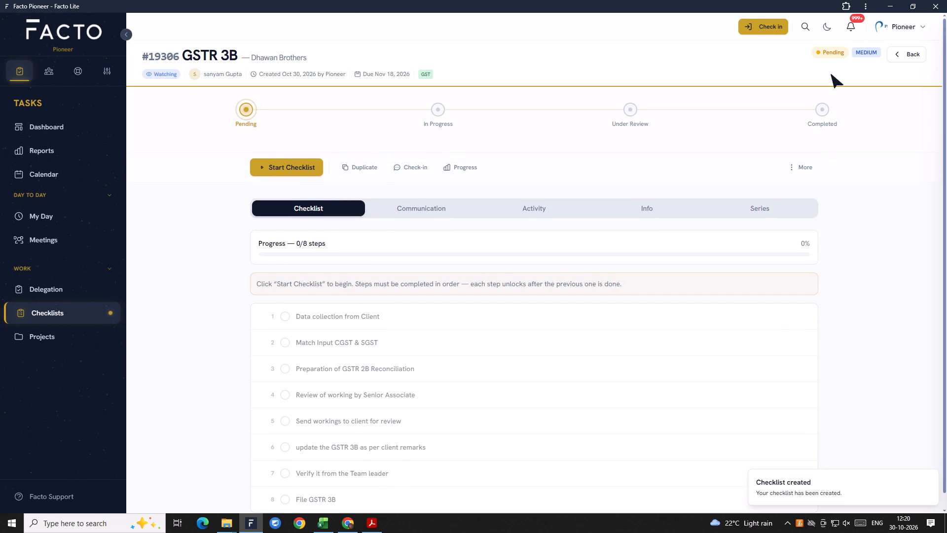
{"action": "left_click", "coordinate": [915, 57]}
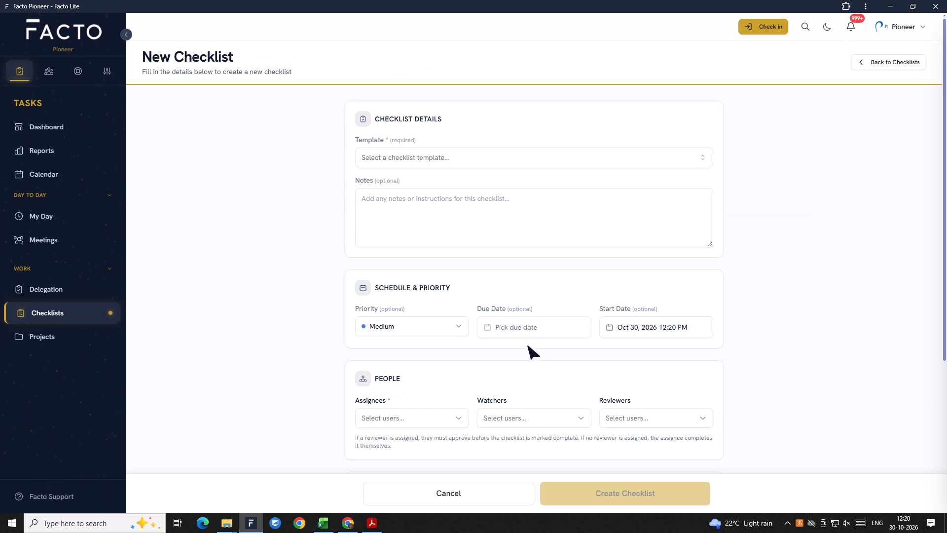
{"action": "scroll", "coordinate": [527, 349], "scroll_direction": "up", "scroll_amount": 5}
{"action": "left_click", "coordinate": [74, 312]}
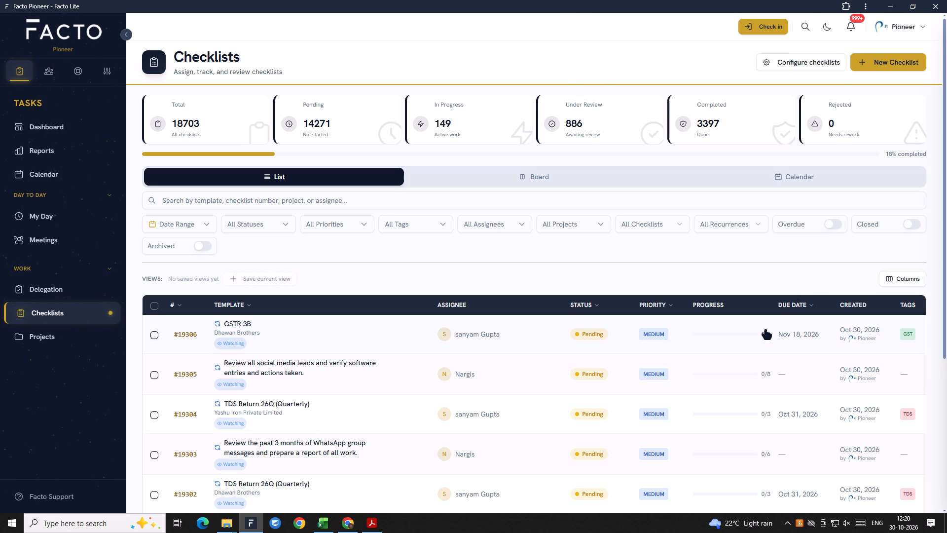
{"action": "scroll", "coordinate": [258, 216], "scroll_direction": "down", "scroll_amount": 4}
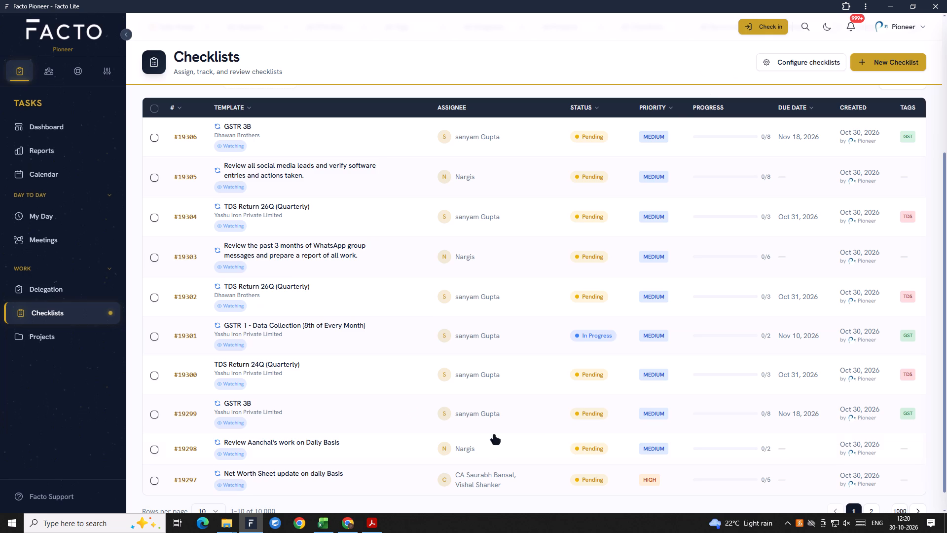
{"action": "scroll", "coordinate": [342, 313], "scroll_direction": "up", "scroll_amount": 2}
{"action": "left_click", "coordinate": [64, 307]}
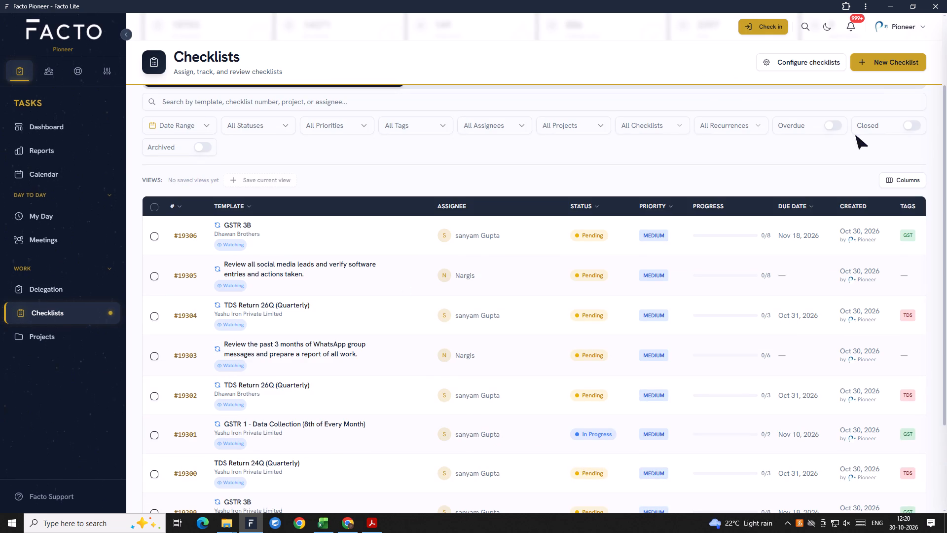
Start a new checklist using the TDS Return 24Q (Quarterly) template.
{"action": "left_click", "coordinate": [894, 60]}
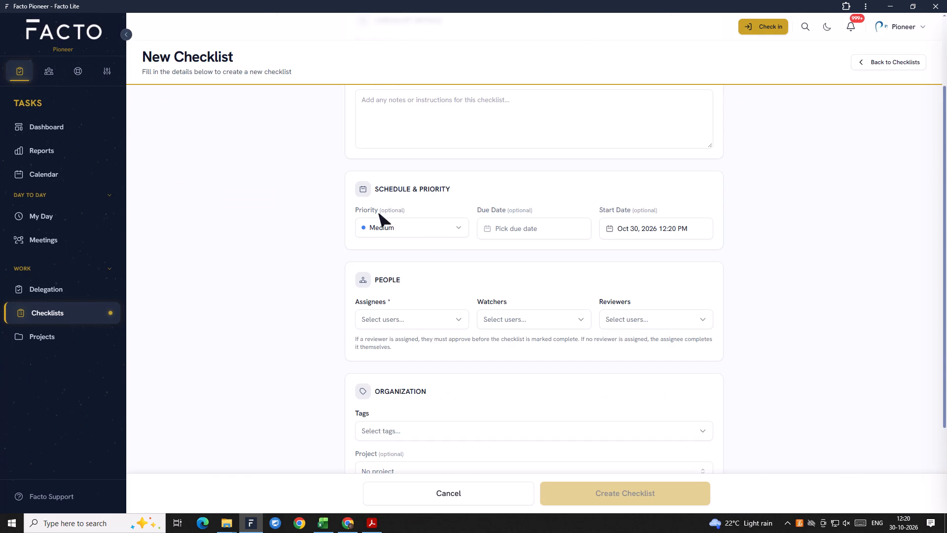
{"action": "scroll", "coordinate": [394, 228], "scroll_direction": "up", "scroll_amount": 8}
{"action": "left_click", "coordinate": [389, 160]}
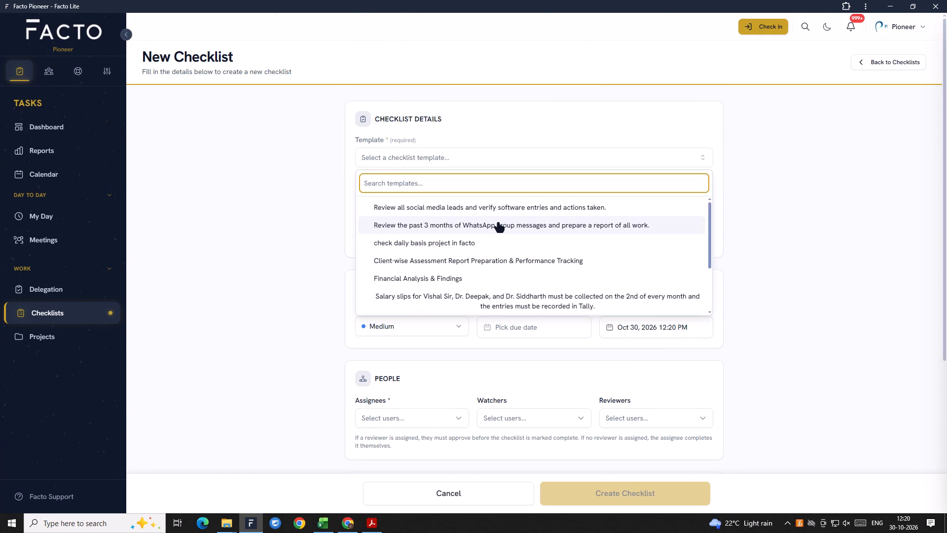
{"action": "type", "text": "TDS"}
{"action": "scroll", "coordinate": [500, 278], "scroll_direction": "down", "scroll_amount": 5}
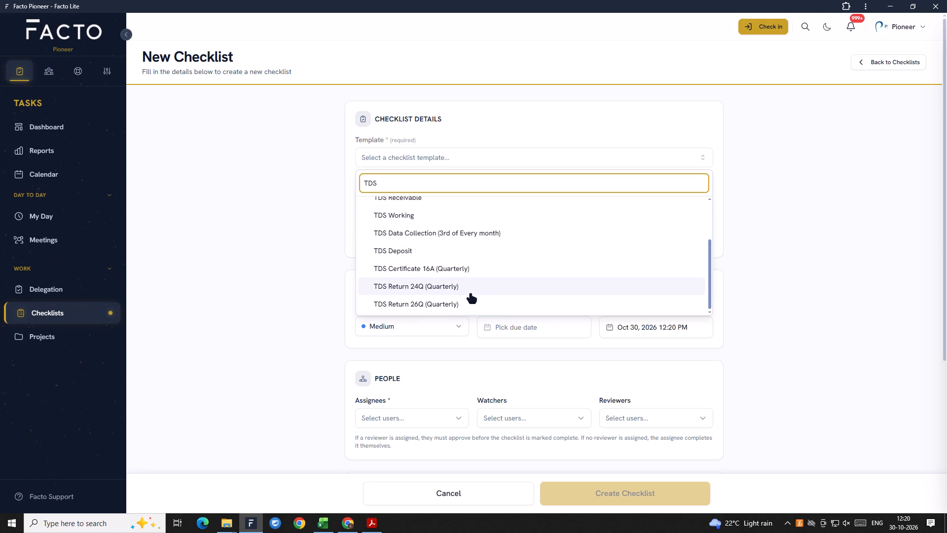
{"action": "left_click", "coordinate": [437, 288]}
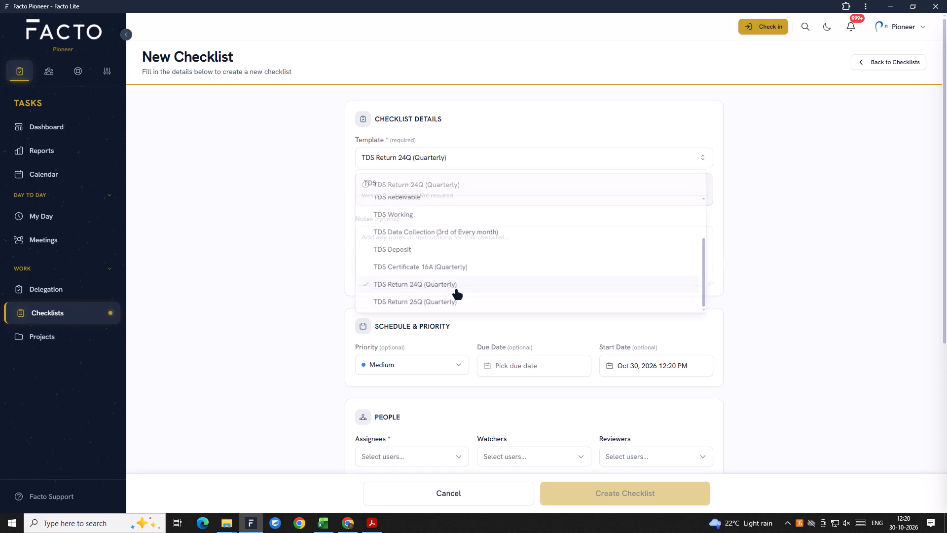
Set the TDS Return 24Q checklist's due date to Oct 31, 2026 at 9:00 AM, keeping the default start date.
{"action": "scroll", "coordinate": [578, 322], "scroll_direction": "down", "scroll_amount": 1}
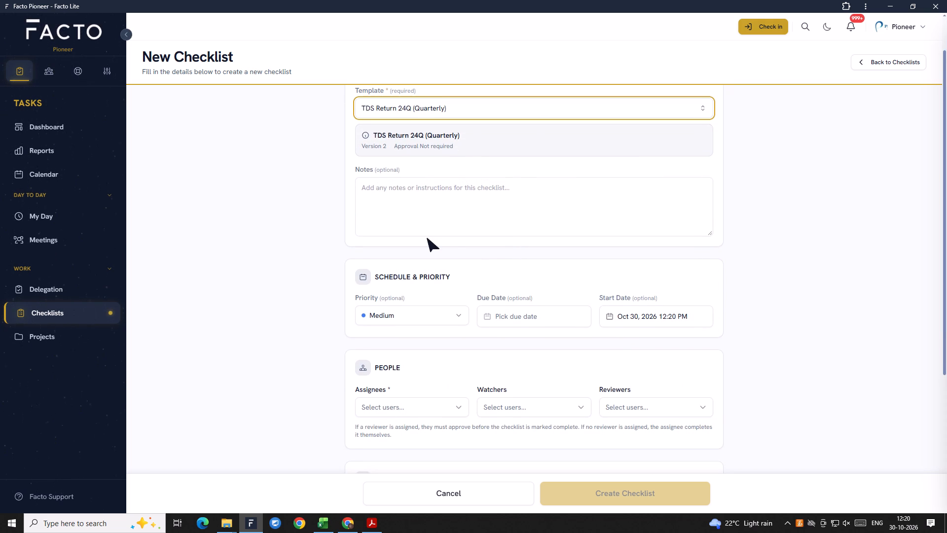
{"action": "scroll", "coordinate": [427, 238], "scroll_direction": "down", "scroll_amount": 2}
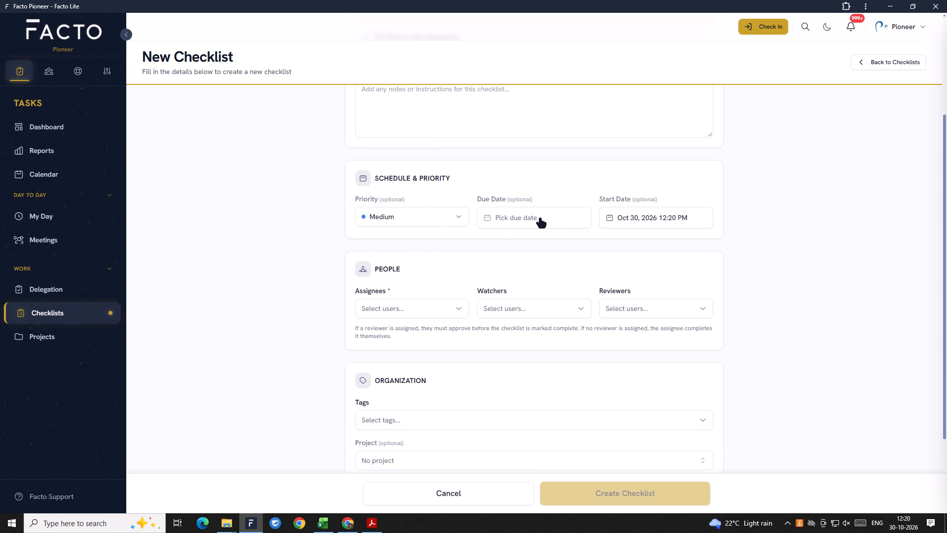
{"action": "left_click", "coordinate": [538, 220]}
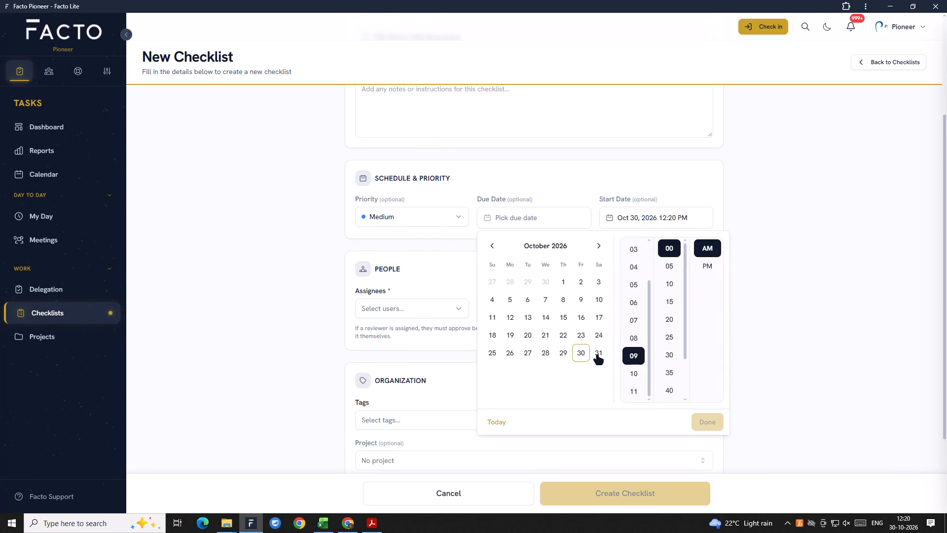
{"action": "left_click", "coordinate": [597, 356]}
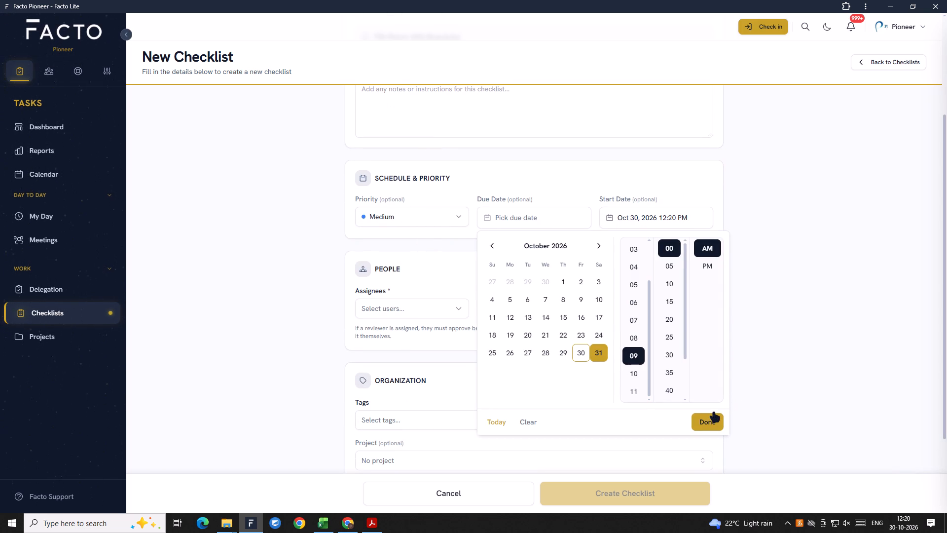
{"action": "left_click", "coordinate": [714, 413]}
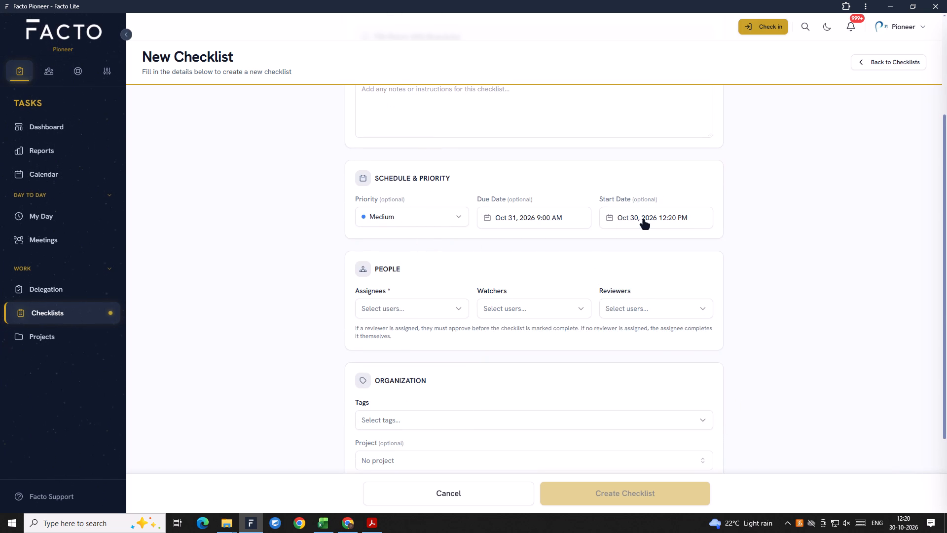
{"action": "left_click", "coordinate": [644, 221]}
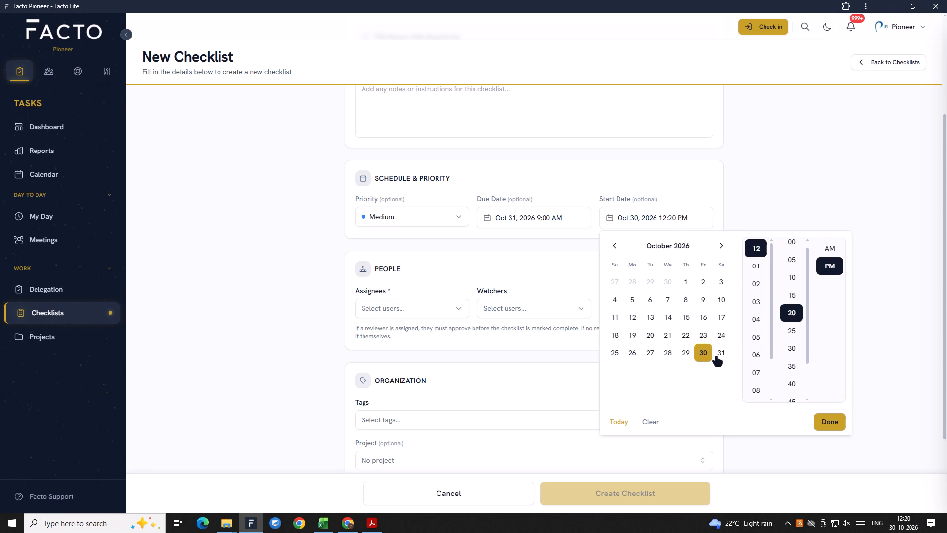
{"action": "left_click", "coordinate": [826, 423]}
Assign the TDS Return 24Q checklist to Sanyam, with CA Saurabh as both watcher and reviewer.
{"action": "scroll", "coordinate": [455, 345], "scroll_direction": "down", "scroll_amount": 2}
{"action": "left_click", "coordinate": [404, 216]}
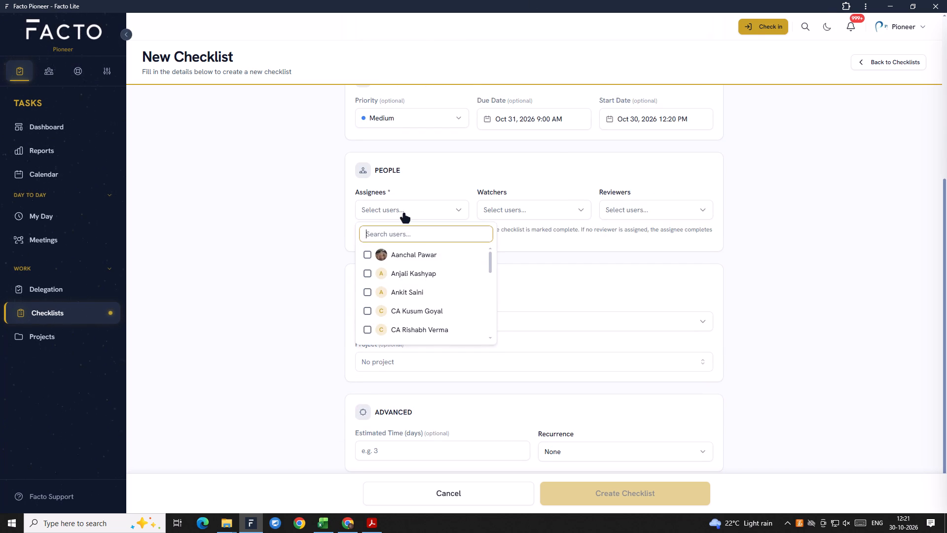
{"action": "type", "text": "SAN"}
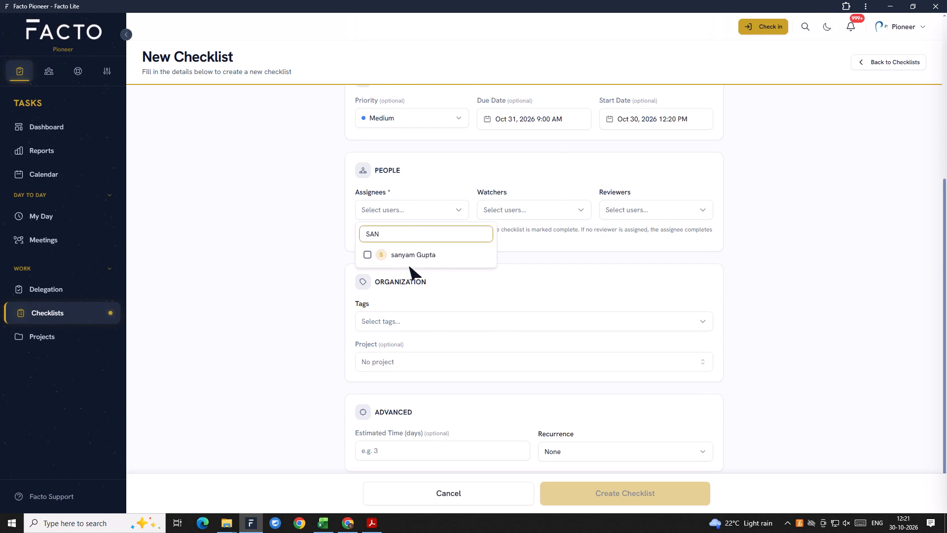
{"action": "left_click", "coordinate": [411, 260]}
{"action": "left_click", "coordinate": [536, 206]}
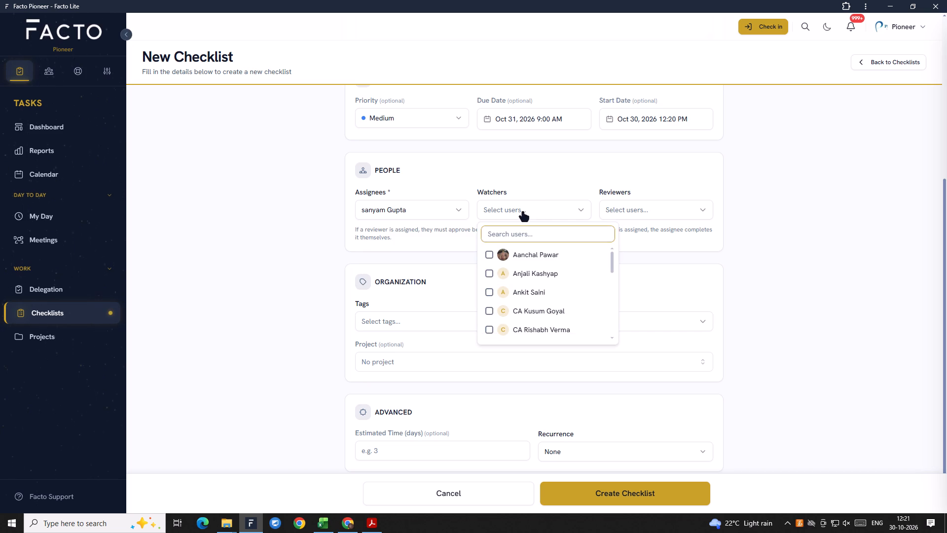
{"action": "type", "text": "CA"}
{"action": "left_click", "coordinate": [535, 297]}
{"action": "left_click", "coordinate": [644, 214]}
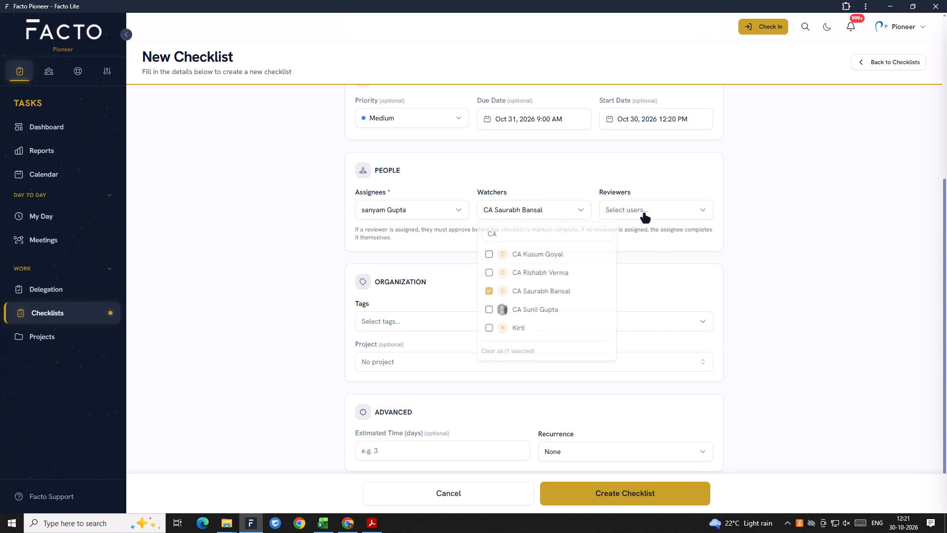
{"action": "left_click", "coordinate": [644, 214]}
{"action": "left_click", "coordinate": [644, 214]}
{"action": "type", "text": "CA"}
{"action": "left_click", "coordinate": [652, 290]}
{"action": "left_click", "coordinate": [418, 295]}
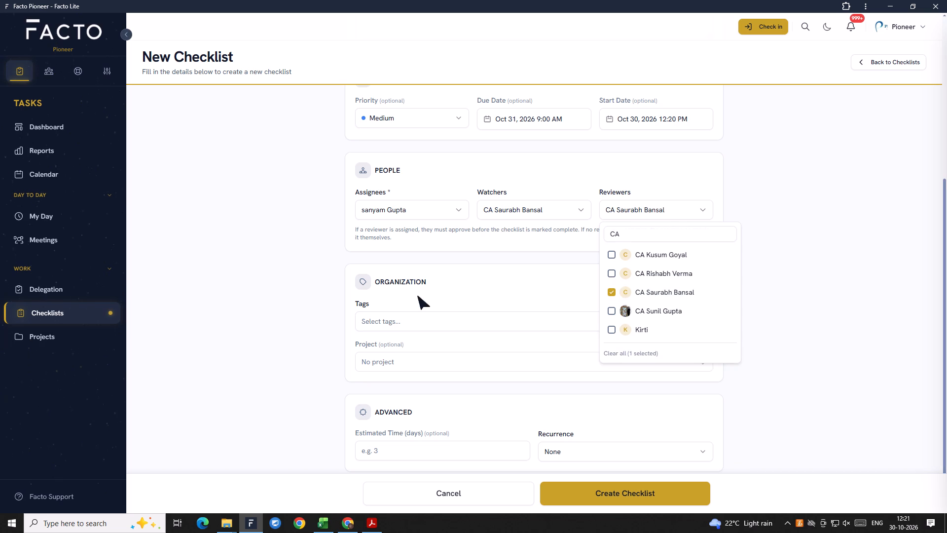
Tag the 24Q checklist as TDS and link it to the Dhawan Brothers project.
{"action": "scroll", "coordinate": [462, 322], "scroll_direction": "down", "scroll_amount": 1}
{"action": "left_click", "coordinate": [402, 322]}
{"action": "type", "text": "TDS"}
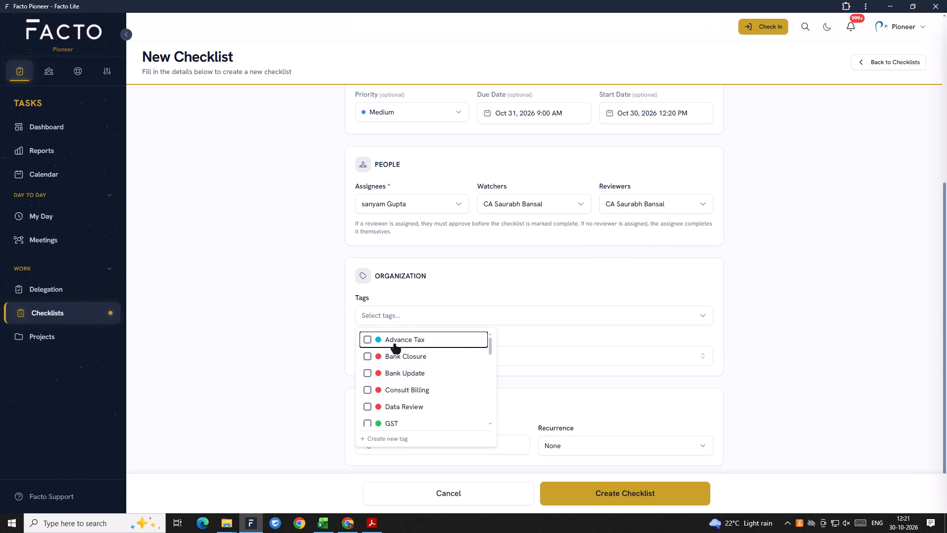
{"action": "scroll", "coordinate": [424, 406], "scroll_direction": "down", "scroll_amount": 10}
{"action": "left_click", "coordinate": [403, 336]}
{"action": "left_click", "coordinate": [574, 350]}
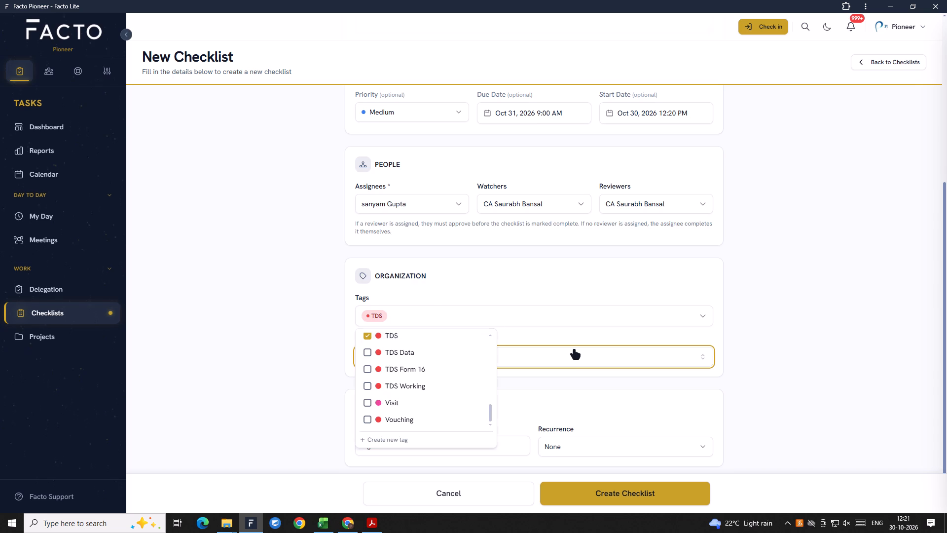
{"action": "scroll", "coordinate": [494, 349], "scroll_direction": "down", "scroll_amount": 2}
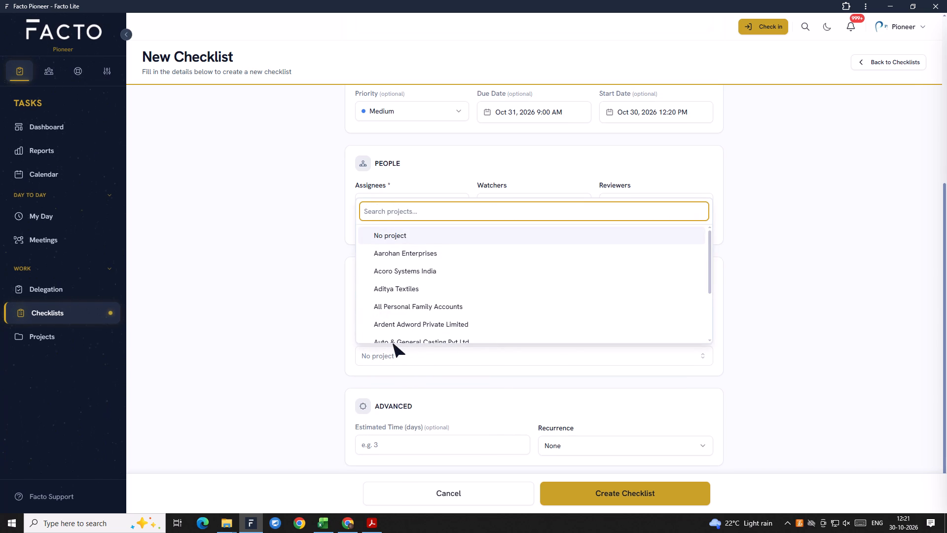
{"action": "type", "text": "DHA"}
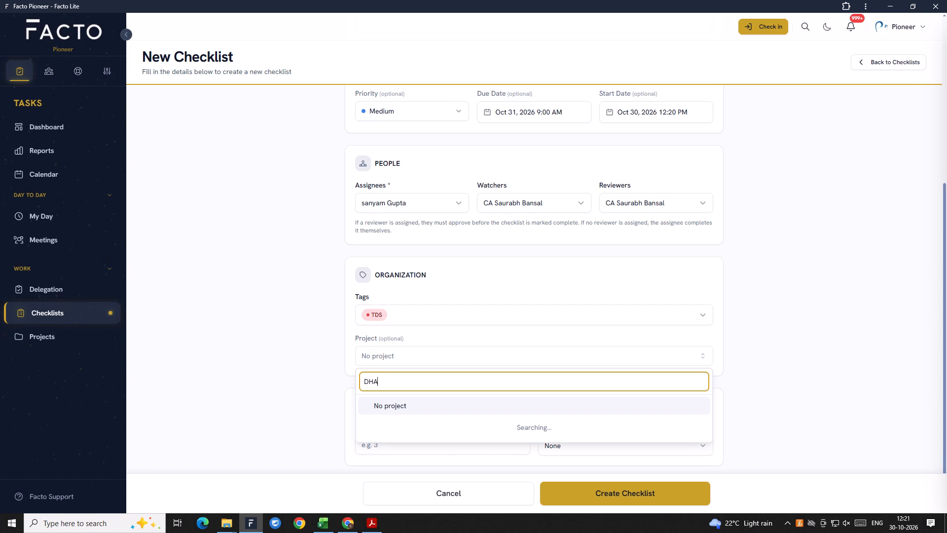
{"action": "left_click", "coordinate": [423, 426]}
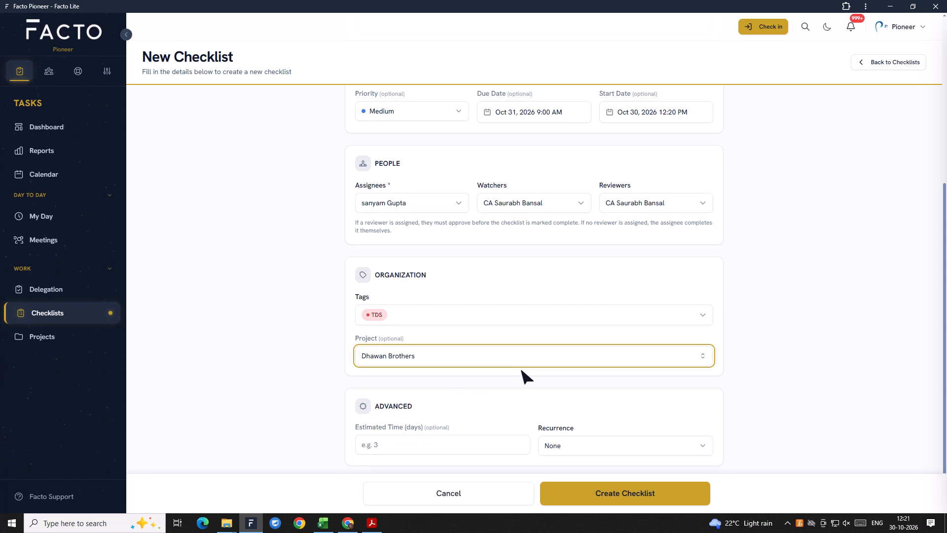
Create the 24Q checklist with Quarterly recurrence, moving occurrences on holidays and weekends to the next working day.
{"action": "scroll", "coordinate": [521, 371], "scroll_direction": "down", "scroll_amount": 2}
{"action": "scroll", "coordinate": [630, 494], "scroll_direction": "down", "scroll_amount": 3}
{"action": "left_click", "coordinate": [586, 450]}
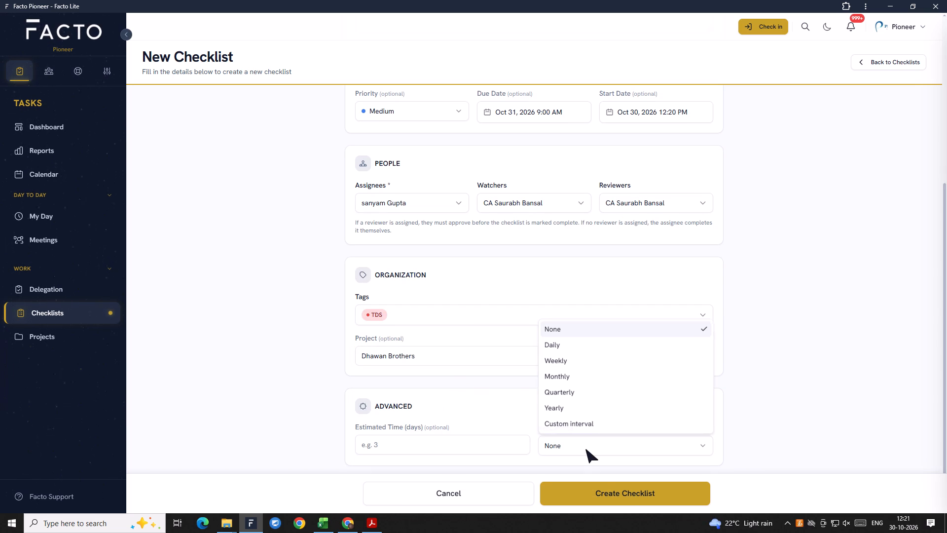
{"action": "left_click", "coordinate": [582, 394]}
{"action": "scroll", "coordinate": [594, 445], "scroll_direction": "down", "scroll_amount": 3}
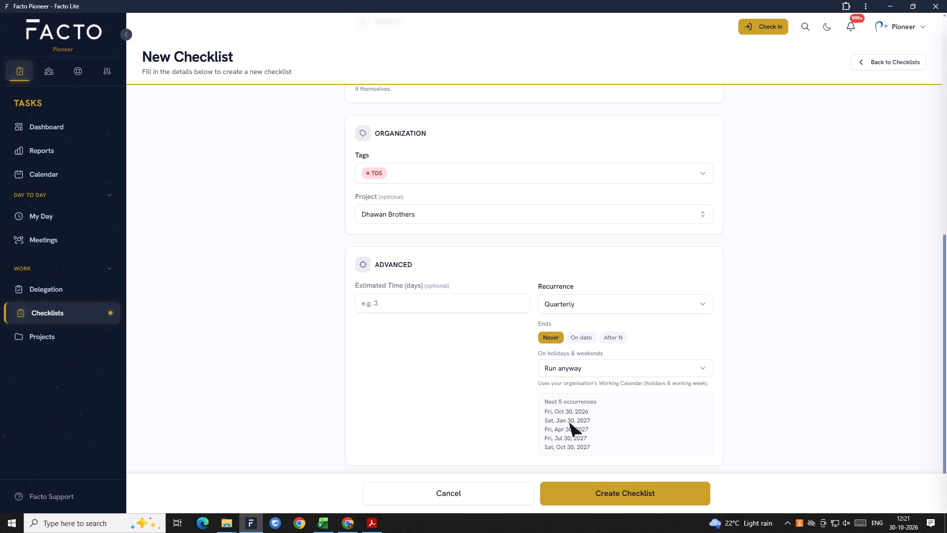
{"action": "left_click", "coordinate": [570, 372]}
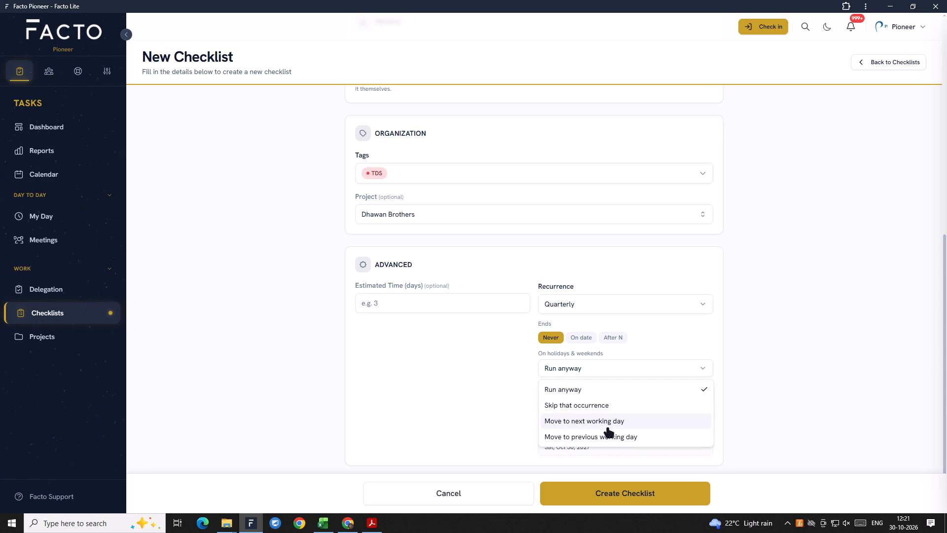
{"action": "left_click", "coordinate": [586, 419]}
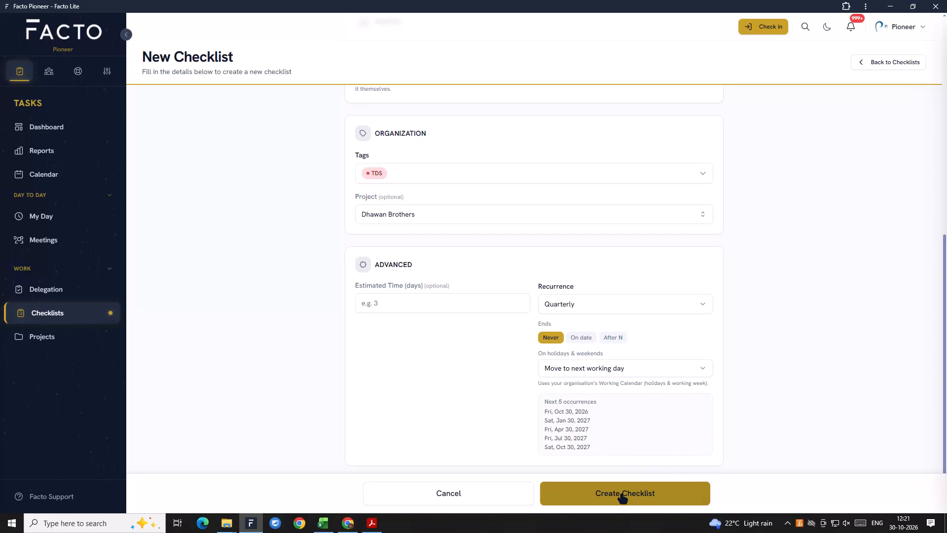
{"action": "left_click", "coordinate": [621, 495]}
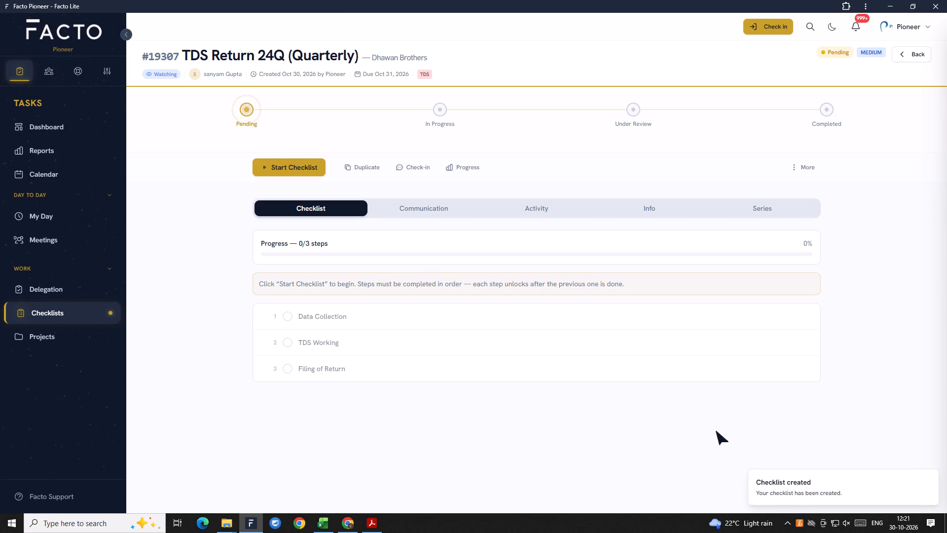
Start another new checklist using the TDS Return 26Q (Quarterly) template.
{"action": "left_click", "coordinate": [914, 51]}
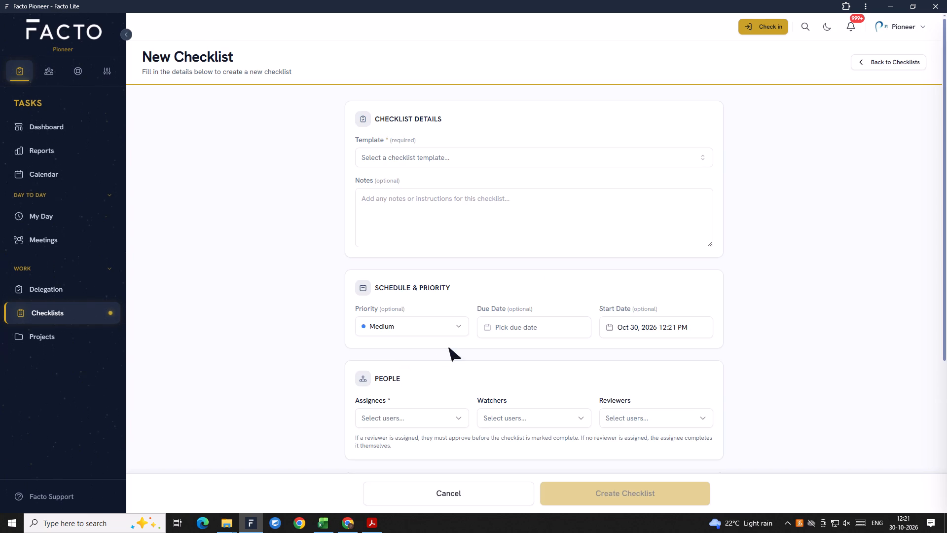
{"action": "scroll", "coordinate": [439, 368], "scroll_direction": "up", "scroll_amount": 6}
{"action": "left_click", "coordinate": [387, 154]}
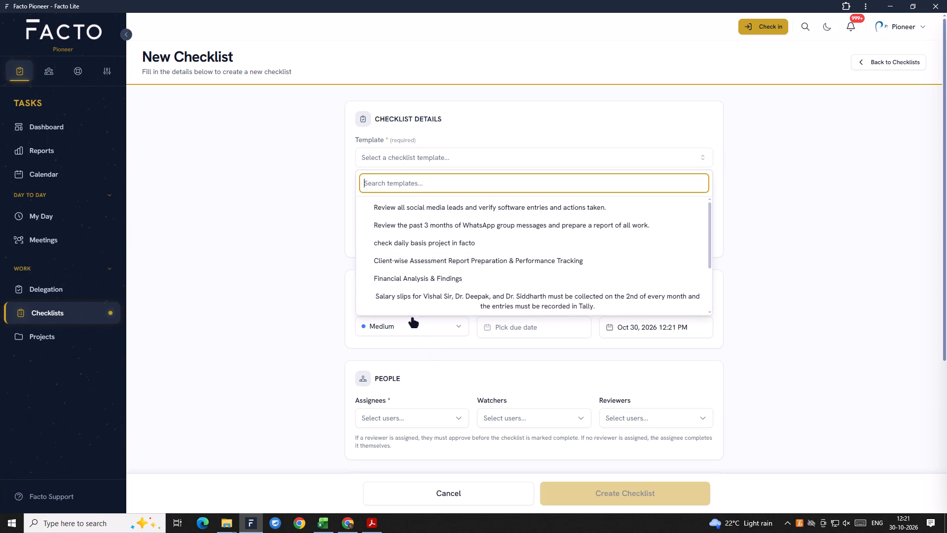
{"action": "type", "text": "TDS"}
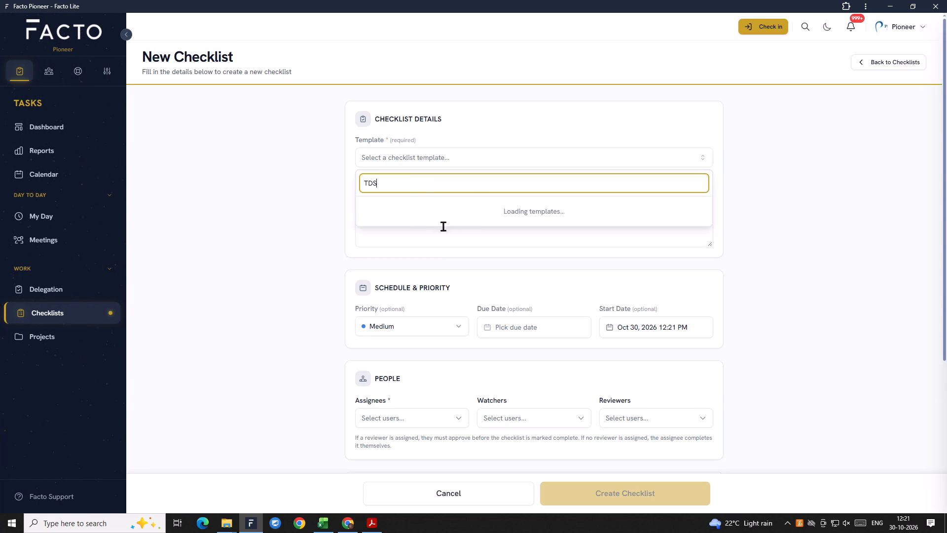
{"action": "scroll", "coordinate": [433, 271], "scroll_direction": "down", "scroll_amount": 7}
{"action": "left_click", "coordinate": [447, 305]}
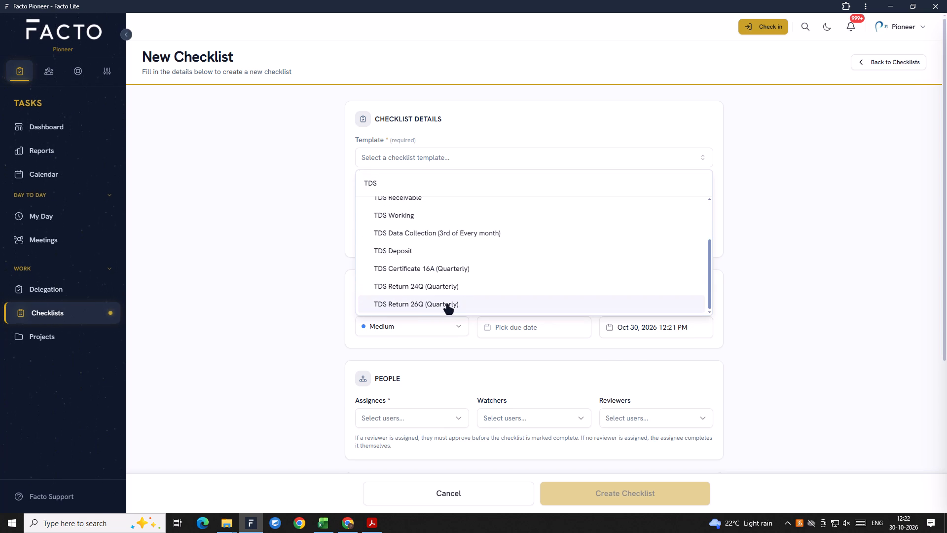
Set the TDS Return 26Q checklist's due date to Oct 31, 2026 at 9:00 AM.
{"action": "scroll", "coordinate": [425, 296], "scroll_direction": "down", "scroll_amount": 2}
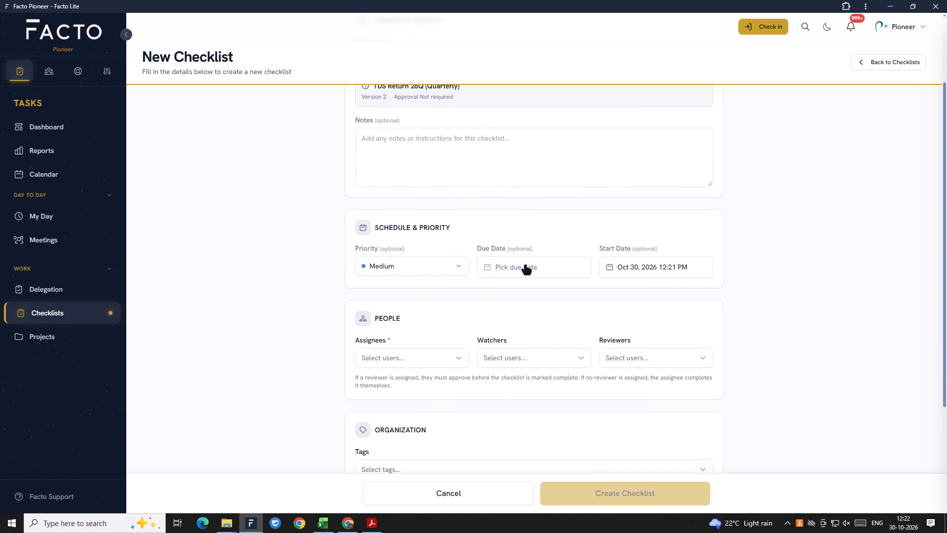
{"action": "left_click", "coordinate": [525, 266]}
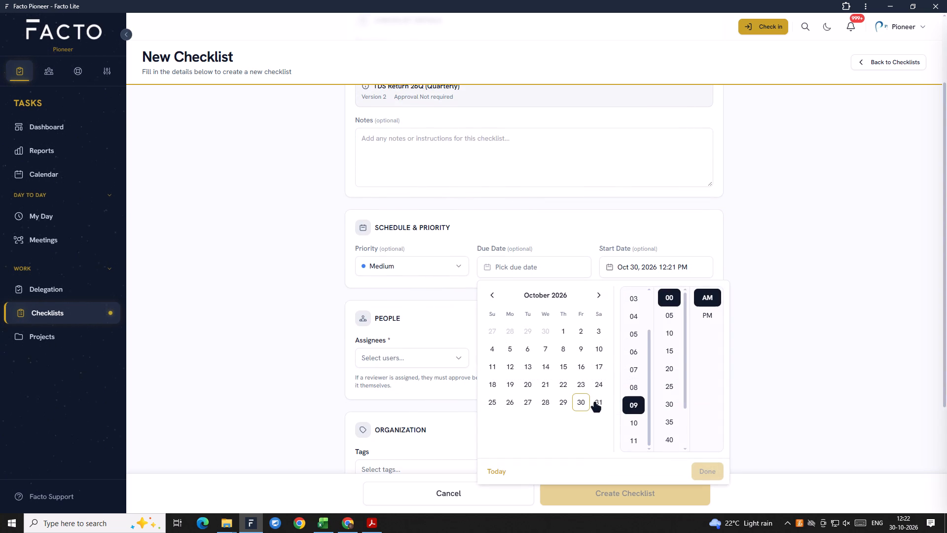
{"action": "left_click", "coordinate": [595, 403]}
{"action": "left_click", "coordinate": [713, 467]}
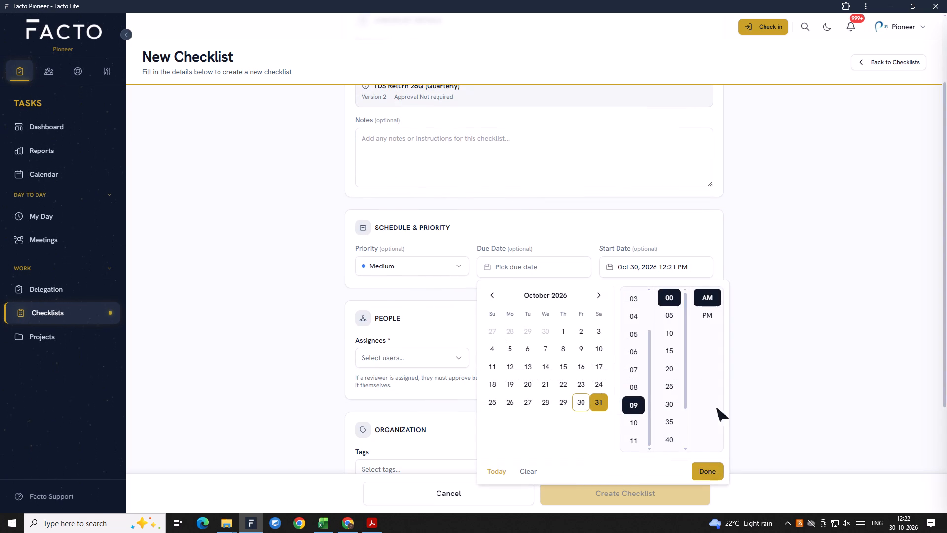
Assign the 26Q checklist to Sanyam, with CA Saurabh as both watcher and reviewer.
{"action": "scroll", "coordinate": [492, 360], "scroll_direction": "down", "scroll_amount": 2}
{"action": "scroll", "coordinate": [418, 319], "scroll_direction": "down", "scroll_amount": 1}
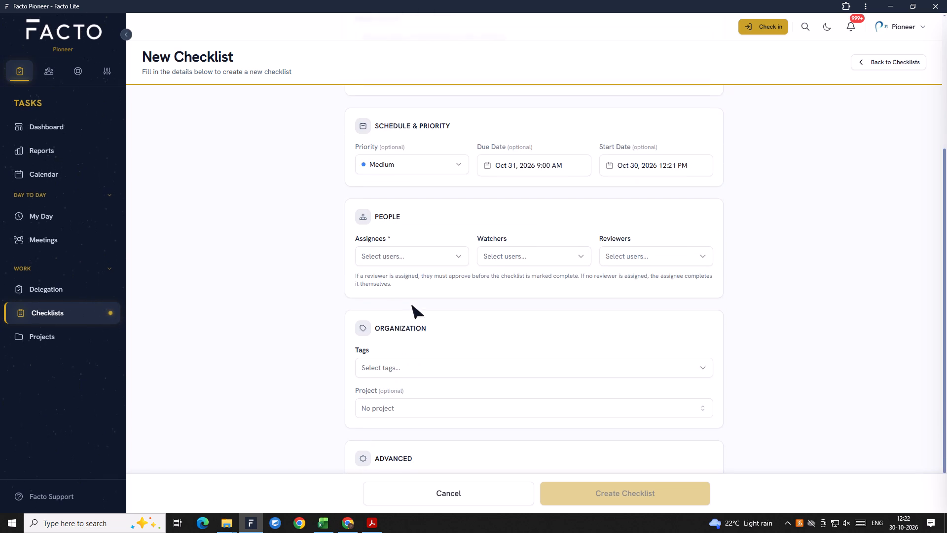
{"action": "left_click", "coordinate": [383, 207]}
{"action": "type", "text": "SANY"}
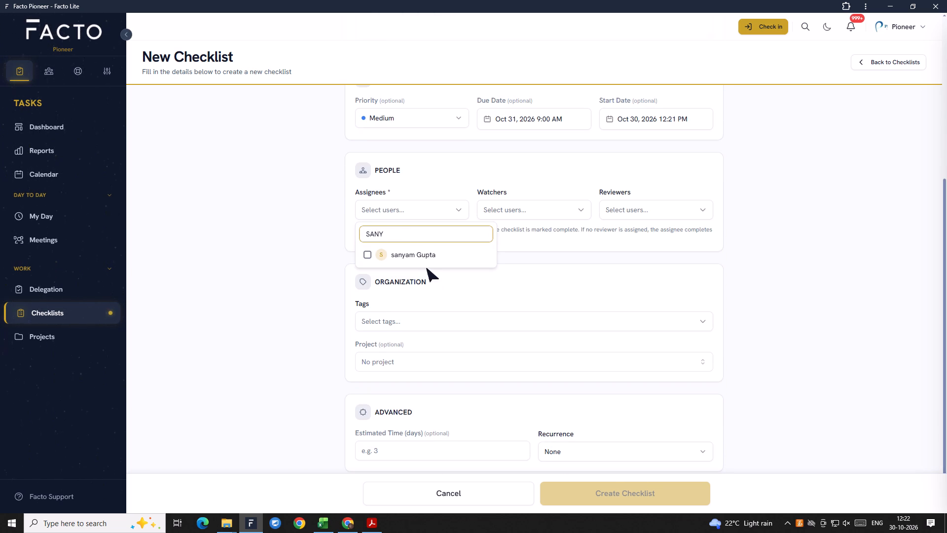
{"action": "left_click", "coordinate": [425, 265]}
{"action": "left_click", "coordinate": [405, 259]}
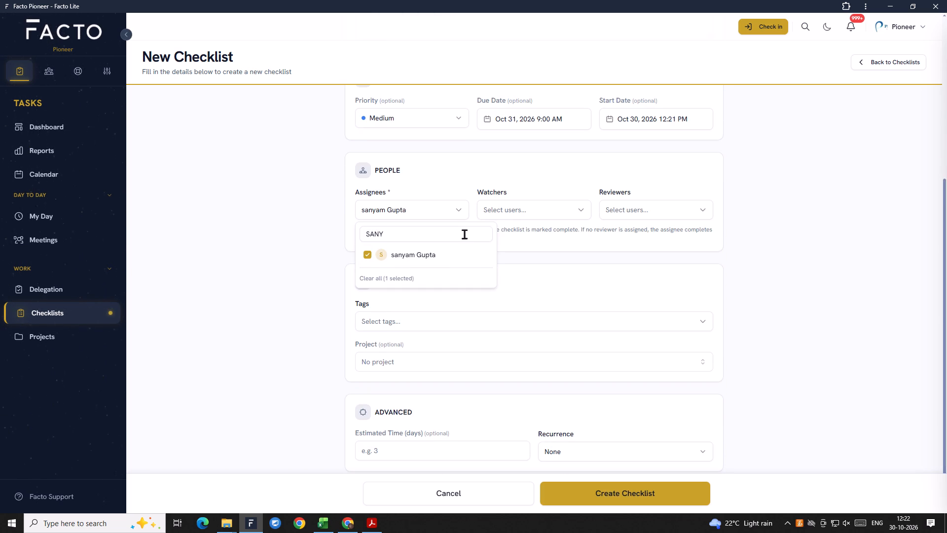
{"action": "left_click", "coordinate": [537, 259]}
{"action": "left_click", "coordinate": [525, 210]}
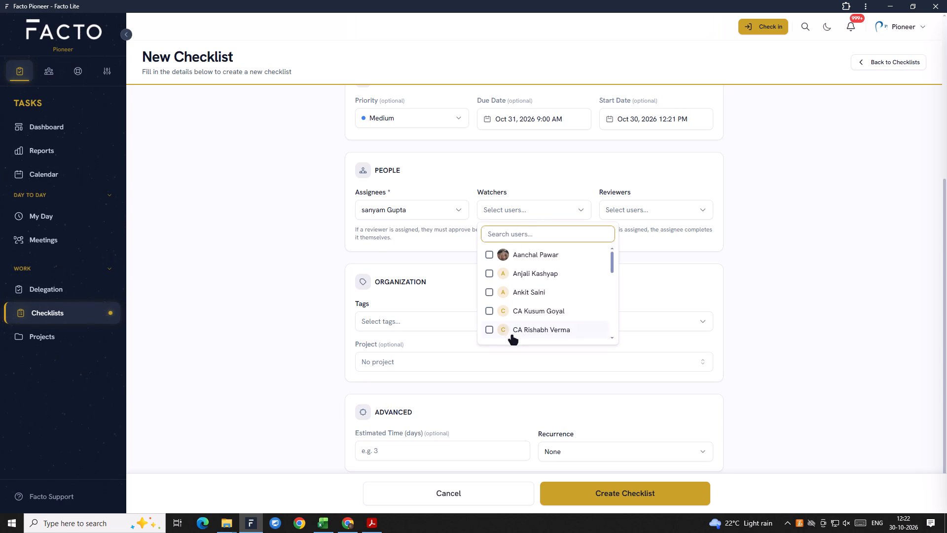
{"action": "type", "text": "CA S"}
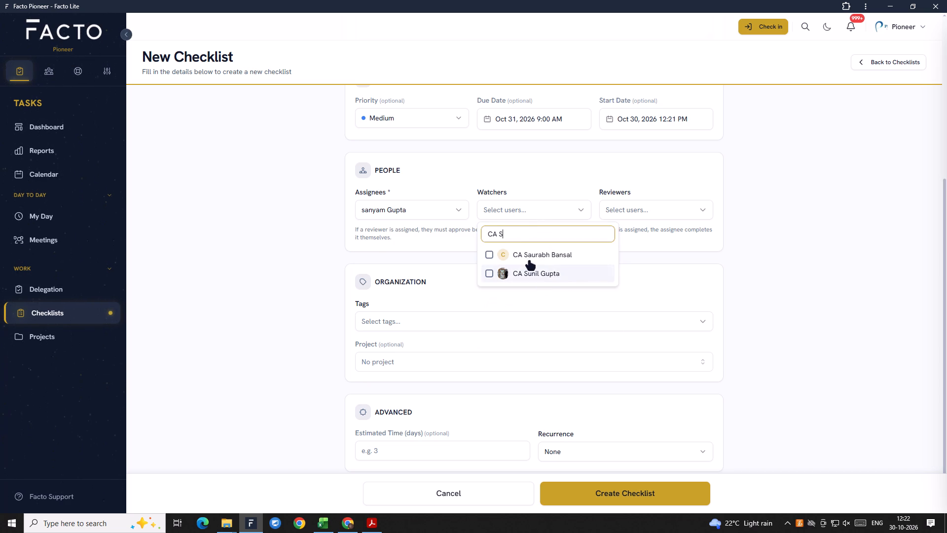
{"action": "left_click", "coordinate": [529, 260]}
{"action": "left_click", "coordinate": [645, 277]}
{"action": "left_click", "coordinate": [610, 200]}
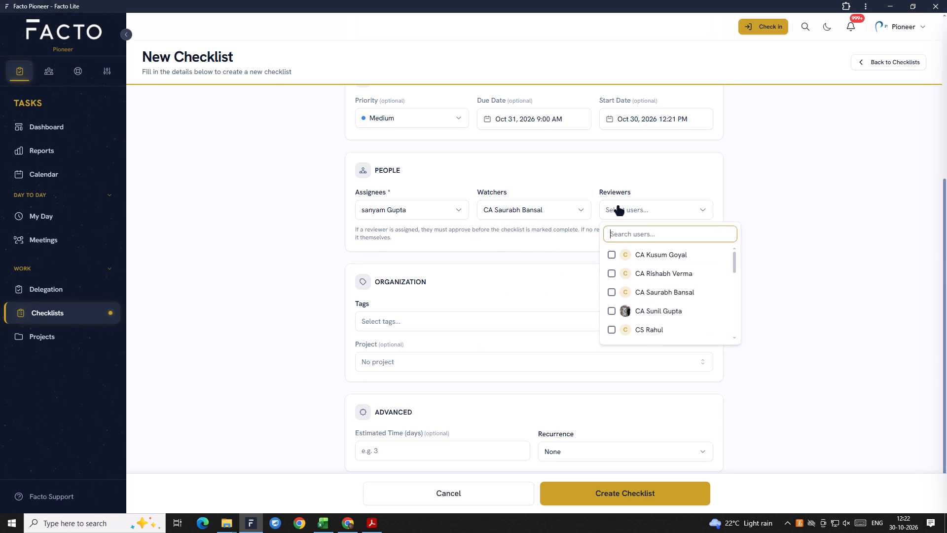
{"action": "type", "text": "CA S"}
{"action": "left_click", "coordinate": [651, 255]}
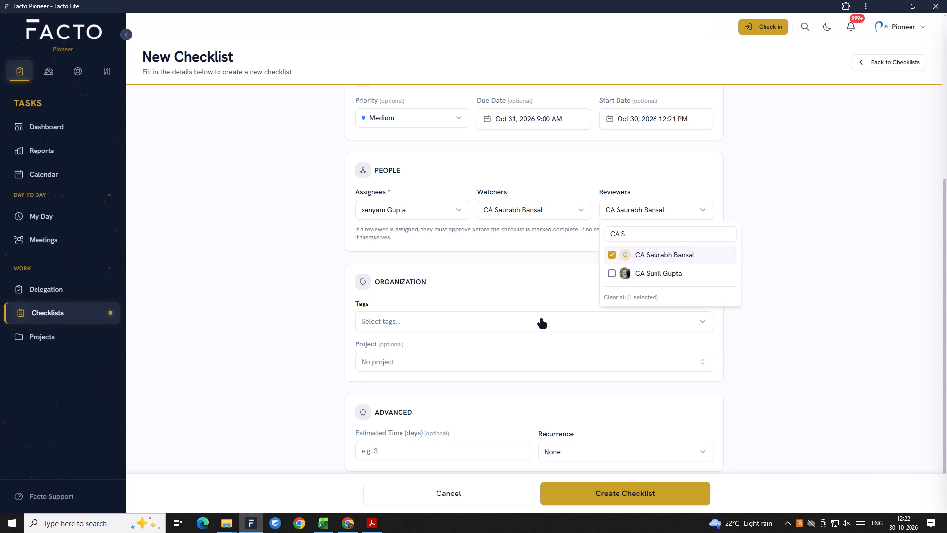
Tag the 26Q checklist as TDS and link it to the Dhawan Brothers project.
{"action": "left_click", "coordinate": [541, 320]}
{"action": "scroll", "coordinate": [458, 321], "scroll_direction": "down", "scroll_amount": 1}
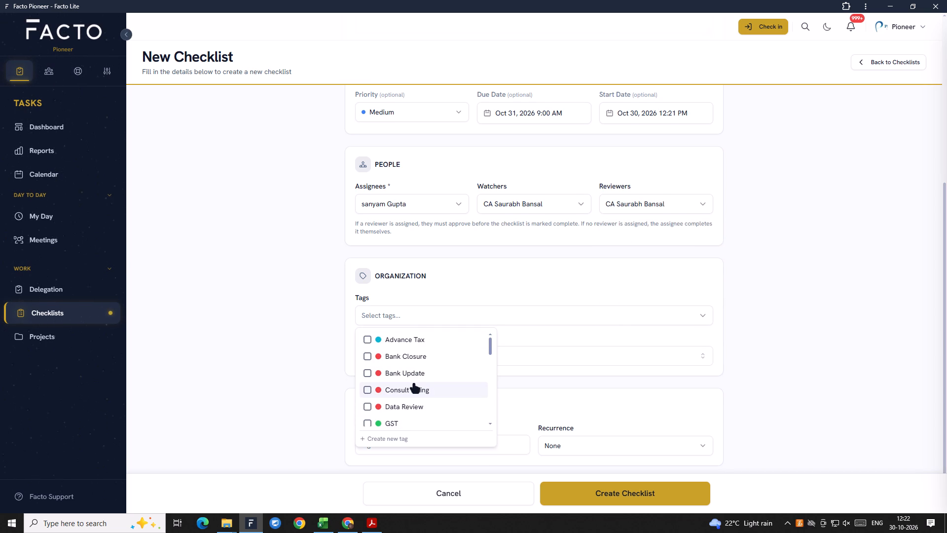
{"action": "type", "text": "TDS"}
{"action": "scroll", "coordinate": [423, 389], "scroll_direction": "down", "scroll_amount": 7}
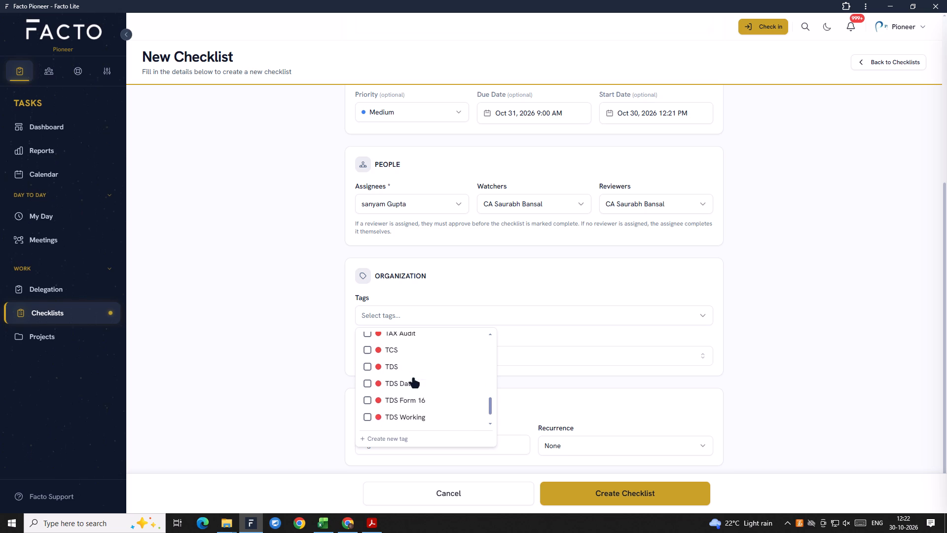
{"action": "left_click", "coordinate": [402, 345]}
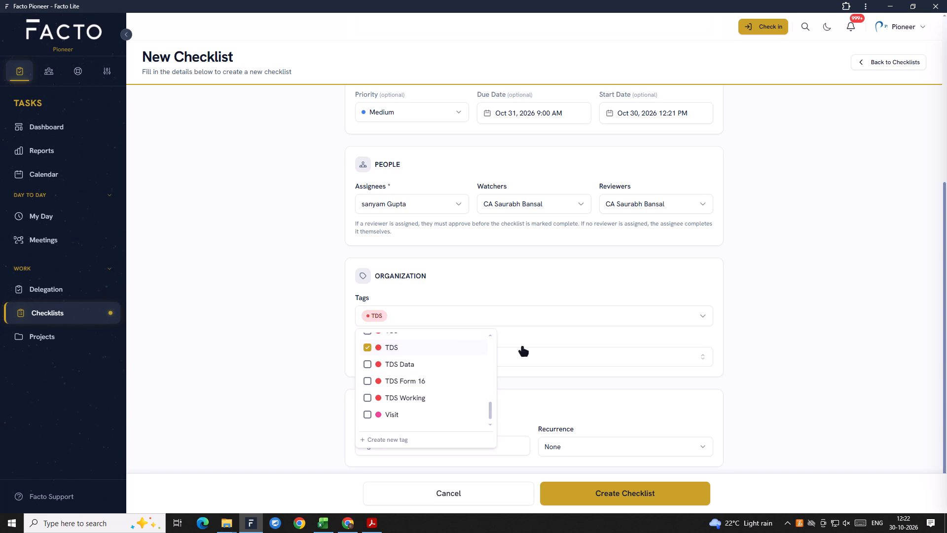
{"action": "left_click", "coordinate": [556, 350]}
{"action": "scroll", "coordinate": [379, 379], "scroll_direction": "down", "scroll_amount": 1}
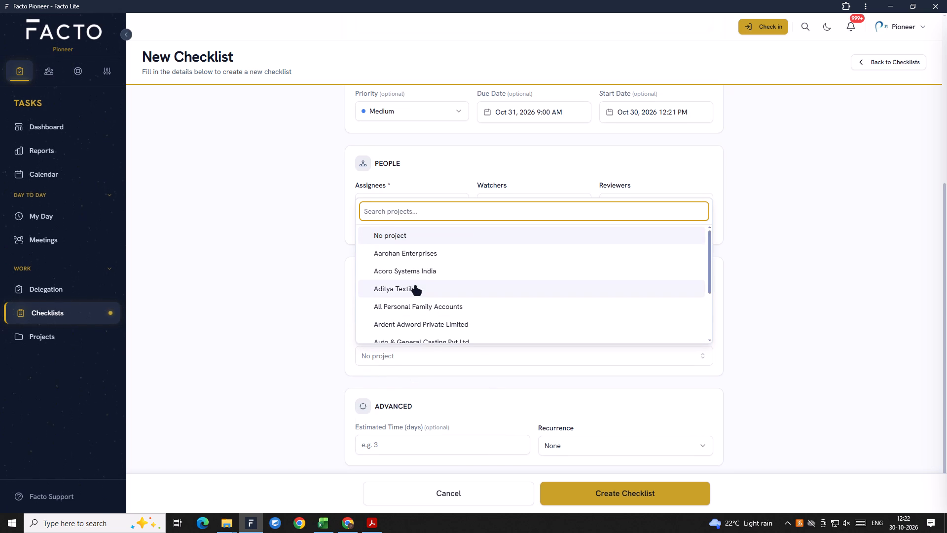
{"action": "type", "text": "DH"}
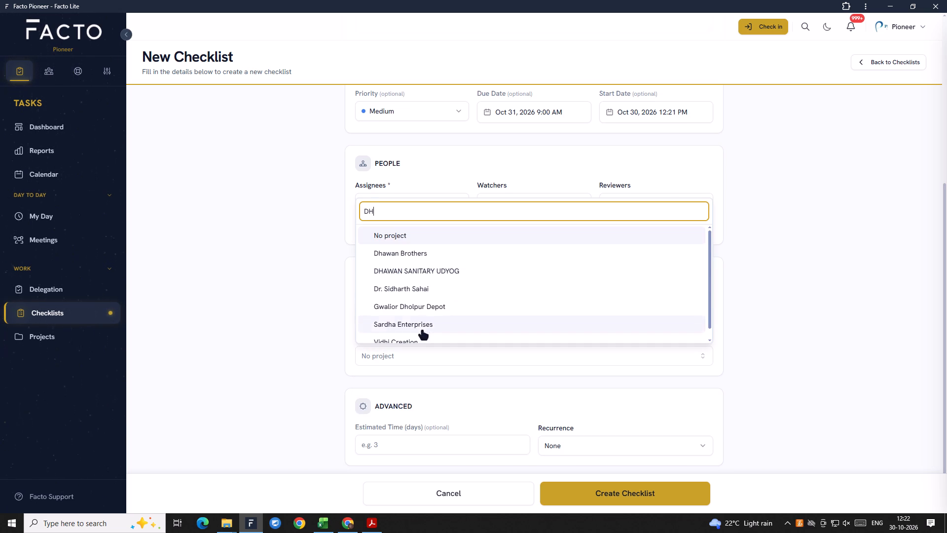
{"action": "left_click", "coordinate": [411, 252]}
Set the recurrence to Quarterly and create the Dhawan Brothers TDS Return 26Q checklist.
{"action": "scroll", "coordinate": [403, 371], "scroll_direction": "down", "scroll_amount": 2}
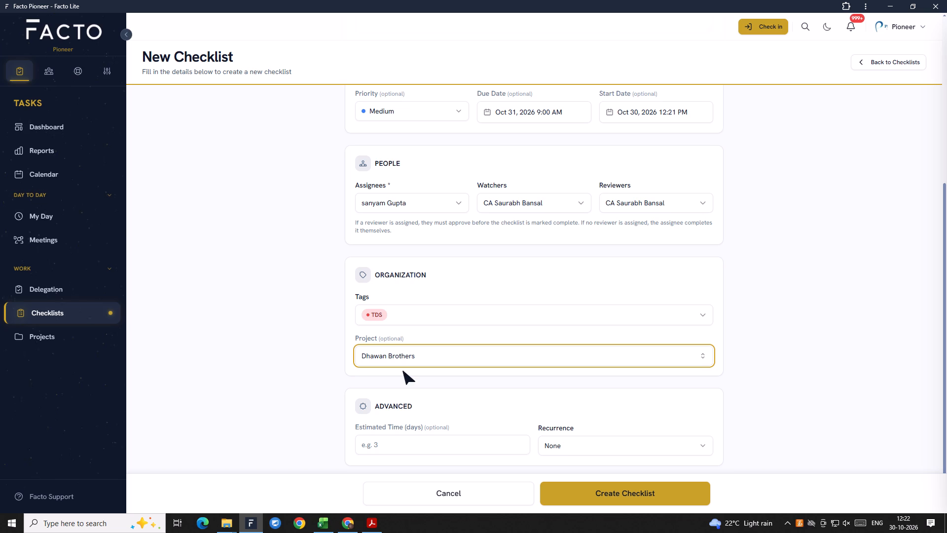
{"action": "scroll", "coordinate": [408, 409], "scroll_direction": "down", "scroll_amount": 2}
{"action": "left_click", "coordinate": [559, 447]}
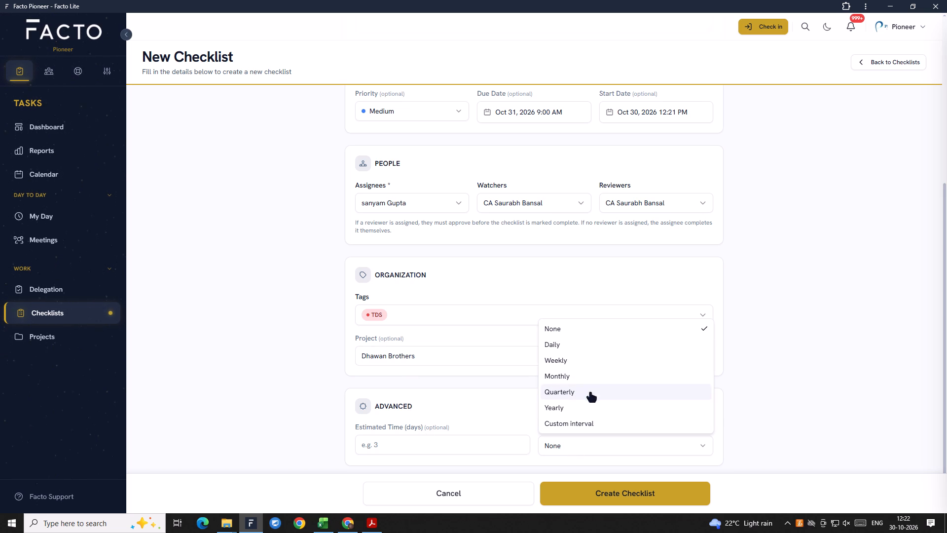
{"action": "left_click", "coordinate": [575, 397]}
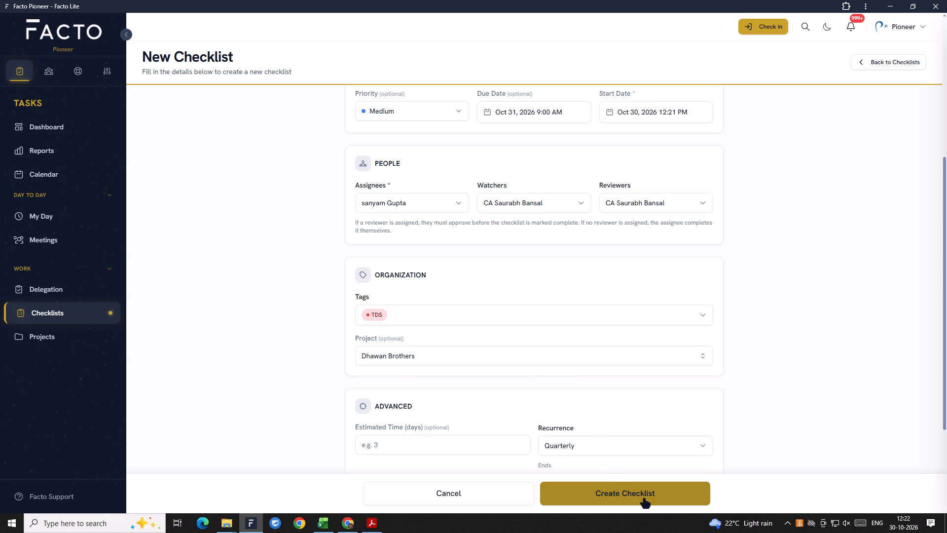
{"action": "left_click", "coordinate": [640, 497]}
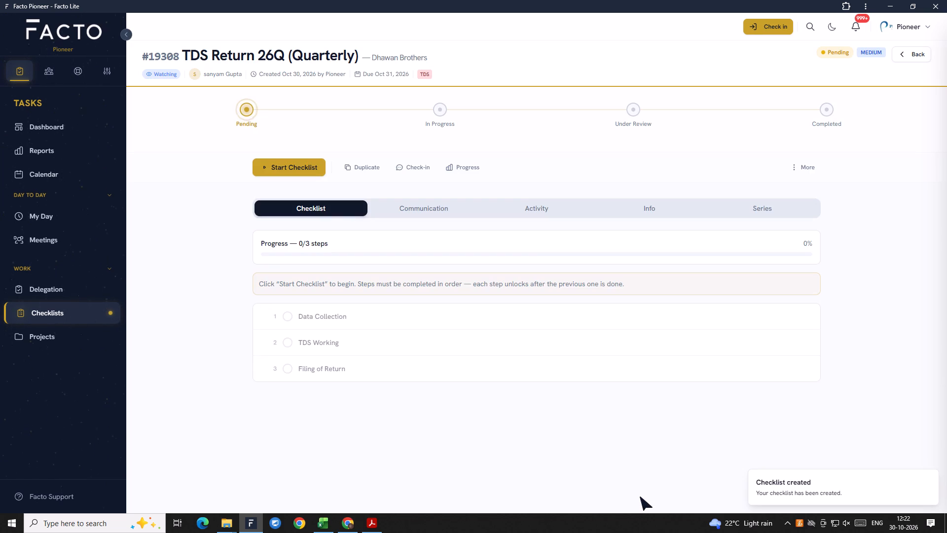
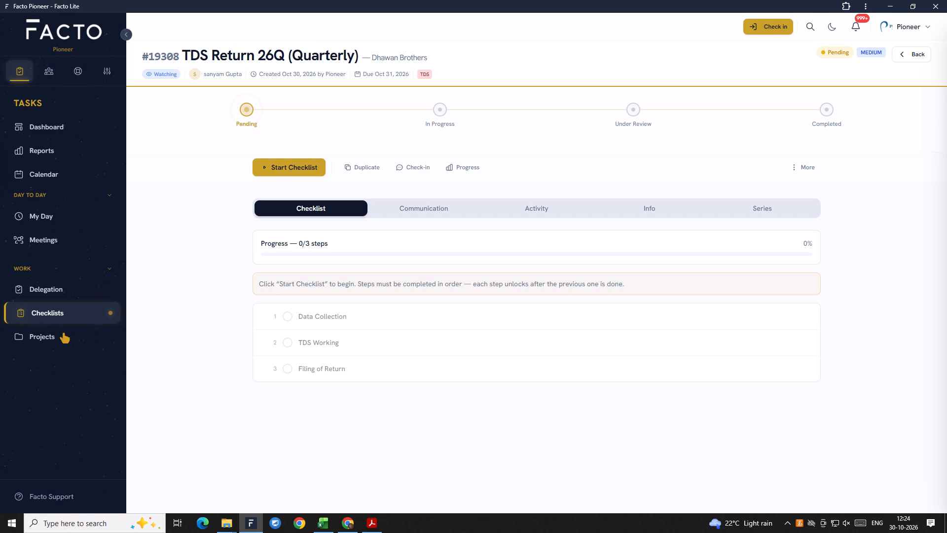
Start a new checklist using the "GSTR 1 - Data Collection (8th of Every Month)" template.
{"action": "left_click", "coordinate": [98, 316]}
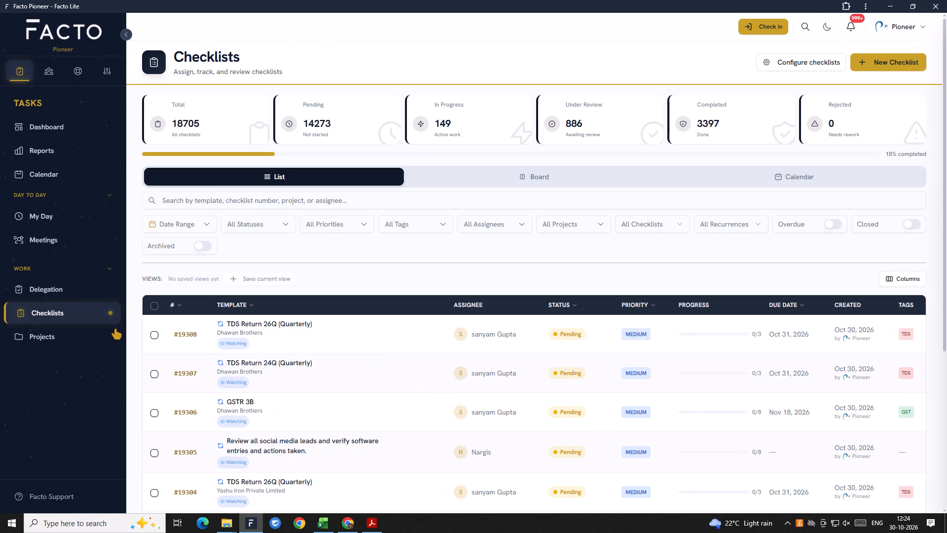
{"action": "left_click", "coordinate": [898, 60]}
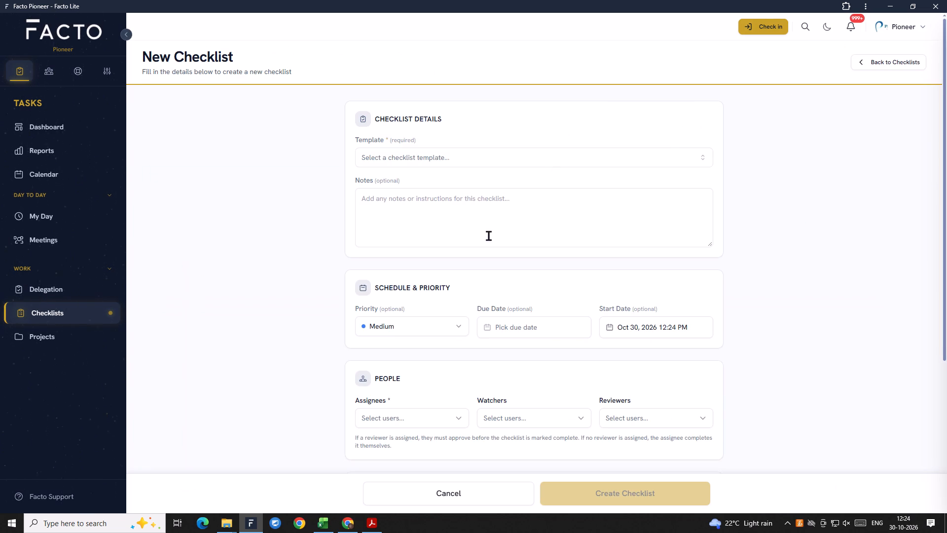
{"action": "left_click", "coordinate": [411, 154]}
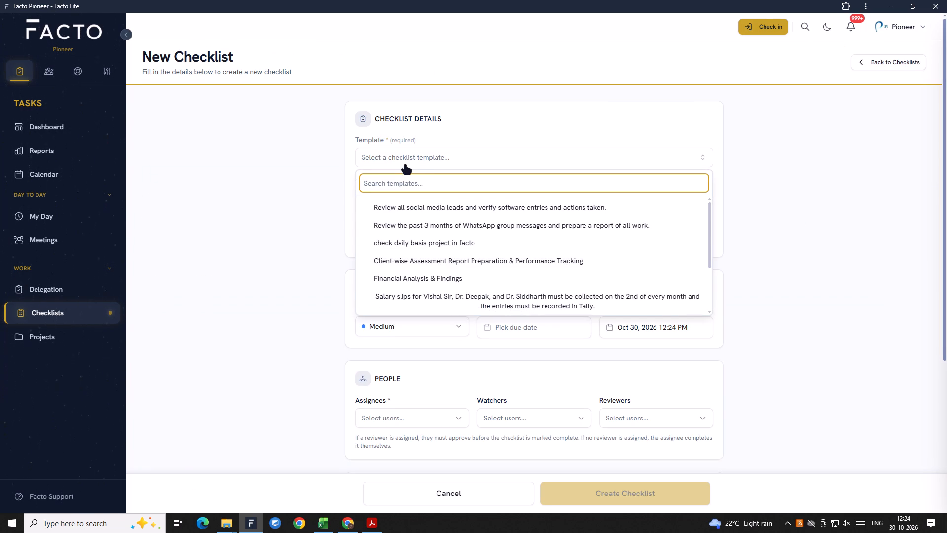
{"action": "type", "text": "GST"}
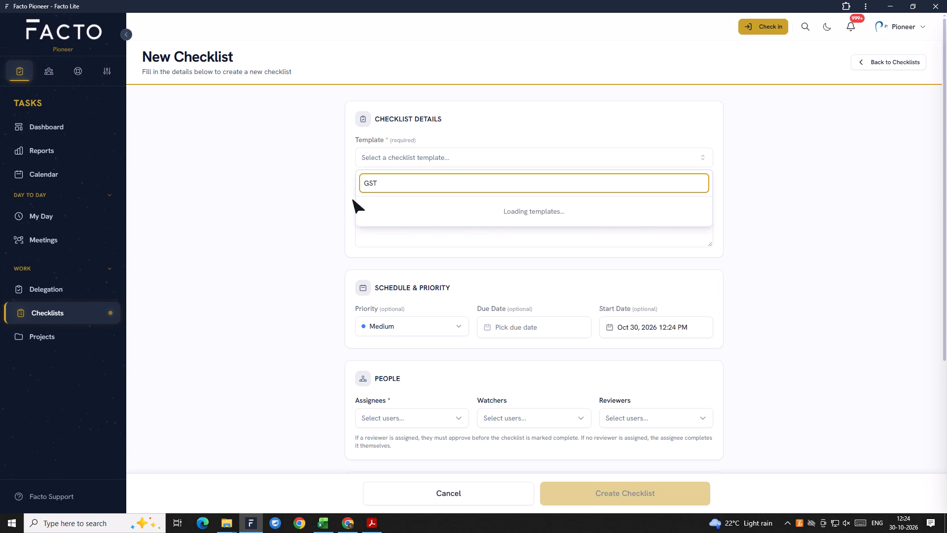
{"action": "scroll", "coordinate": [441, 246], "scroll_direction": "down", "scroll_amount": 4}
{"action": "scroll", "coordinate": [450, 289], "scroll_direction": "down", "scroll_amount": 7}
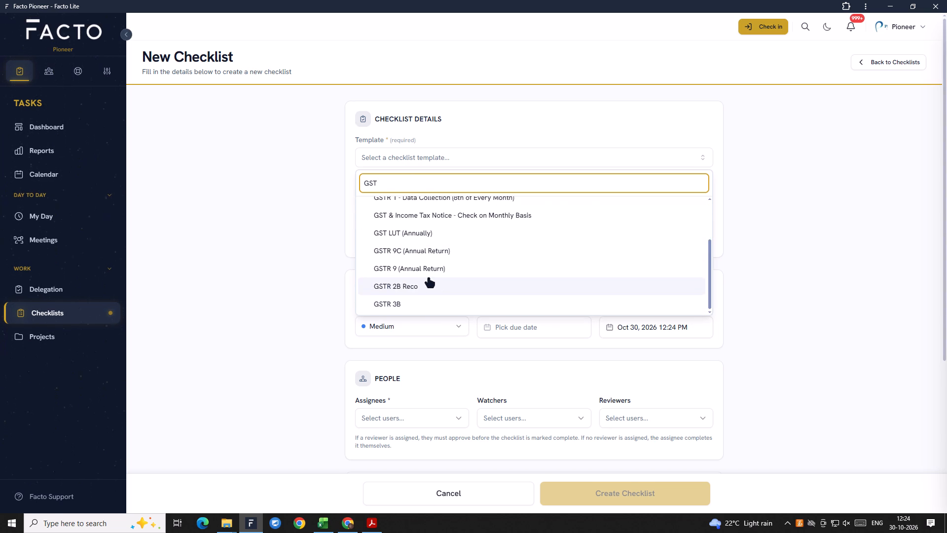
{"action": "scroll", "coordinate": [429, 279], "scroll_direction": "up", "scroll_amount": 2}
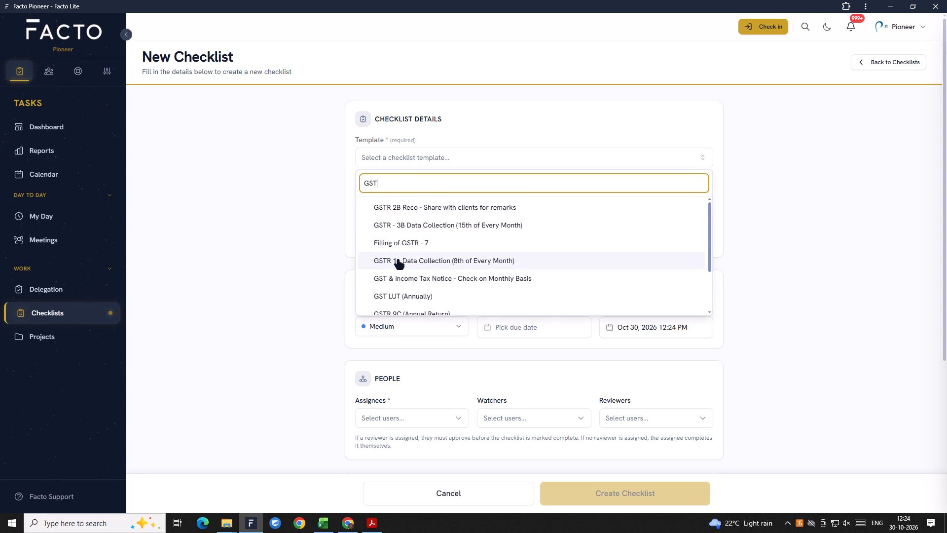
{"action": "left_click", "coordinate": [398, 261]}
Set the GSTR 1 data collection checklist's due date to Nov 10, 2026 at 9:00 AM.
{"action": "scroll", "coordinate": [477, 293], "scroll_direction": "down", "scroll_amount": 2}
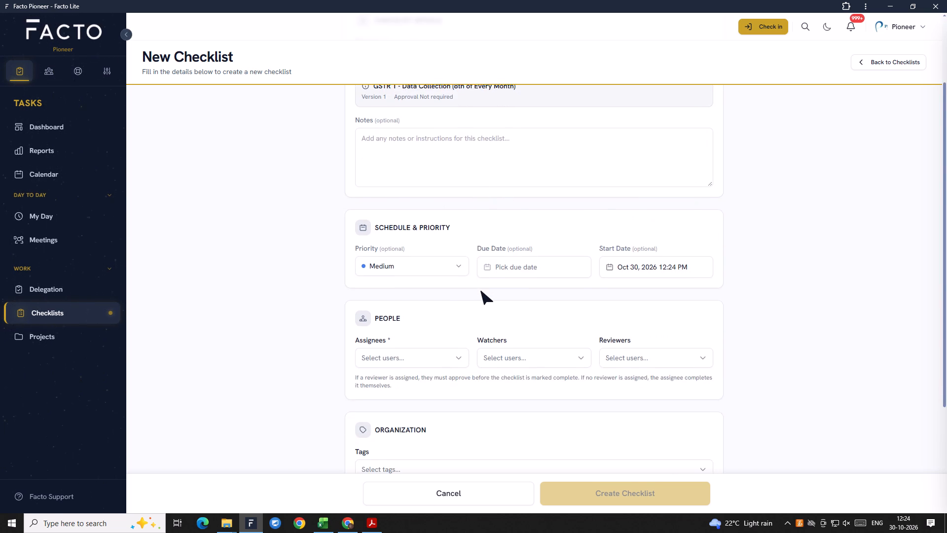
{"action": "scroll", "coordinate": [481, 291], "scroll_direction": "down", "scroll_amount": 3}
{"action": "scroll", "coordinate": [481, 291], "scroll_direction": "up", "scroll_amount": 1}
{"action": "scroll", "coordinate": [481, 291], "scroll_direction": "down", "scroll_amount": 2}
{"action": "scroll", "coordinate": [481, 291], "scroll_direction": "up", "scroll_amount": 2}
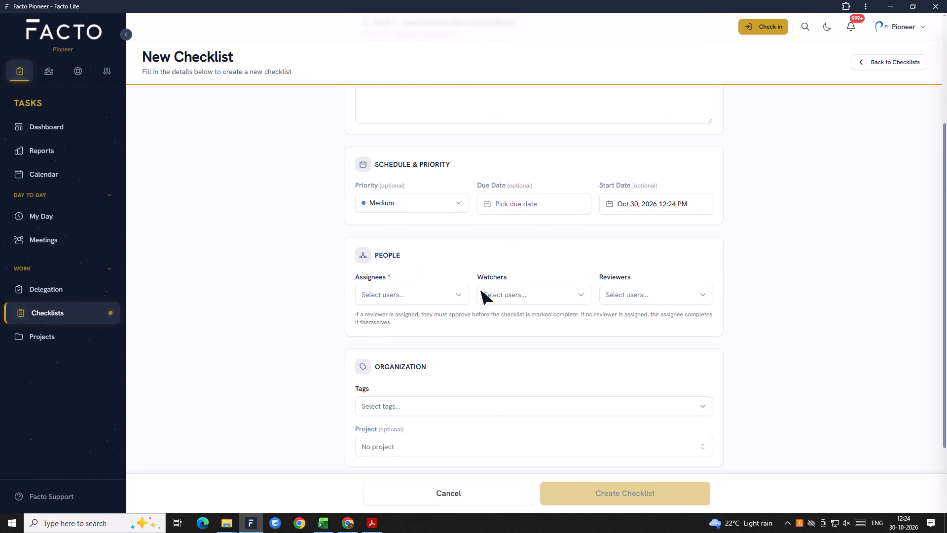
{"action": "left_click", "coordinate": [519, 216]}
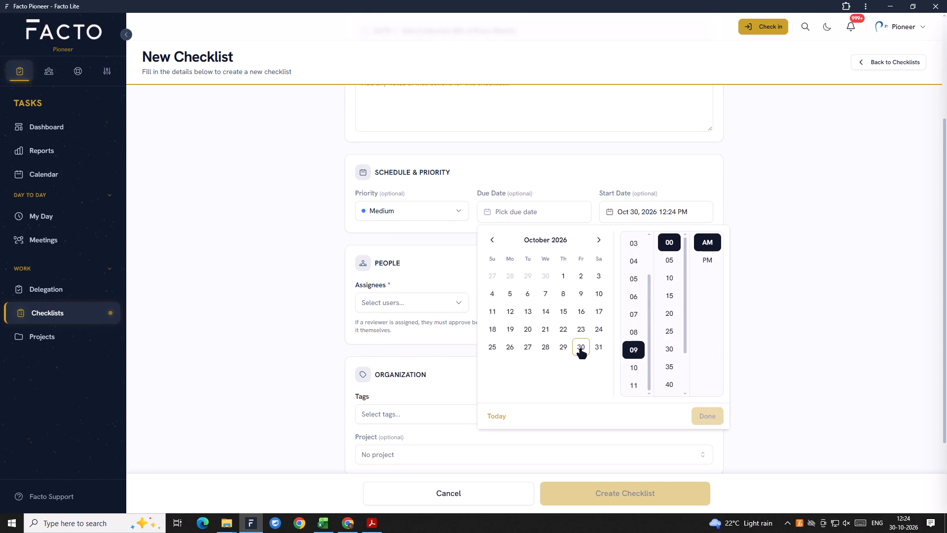
{"action": "left_click", "coordinate": [599, 241]}
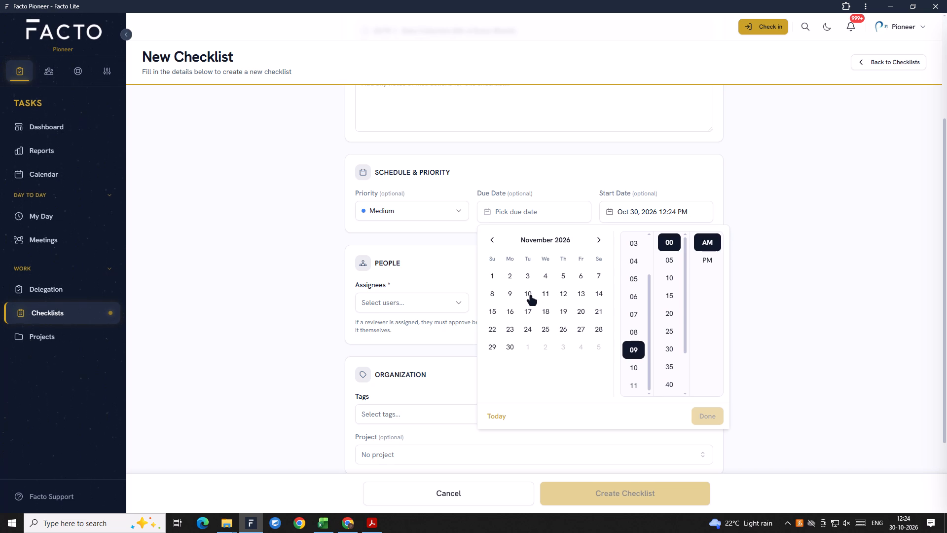
{"action": "left_click", "coordinate": [531, 297]}
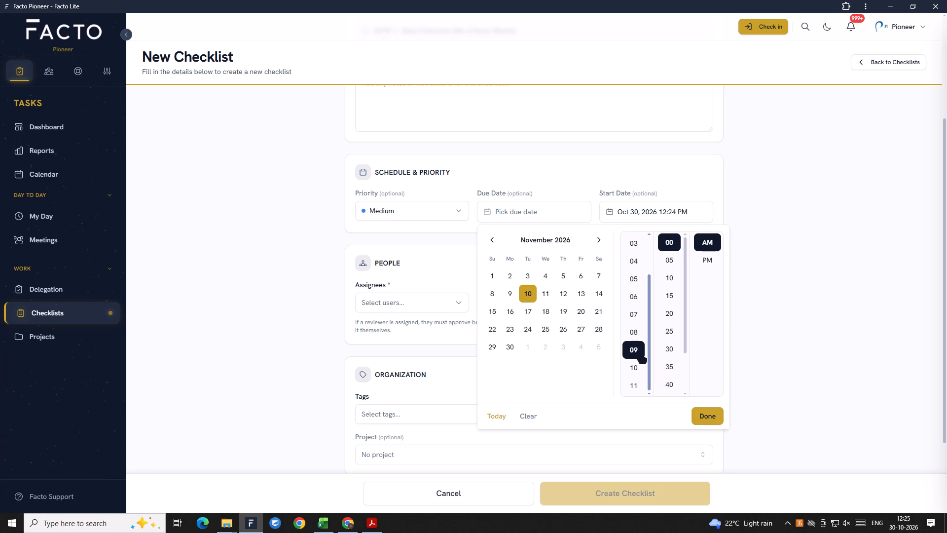
{"action": "left_click", "coordinate": [708, 415]}
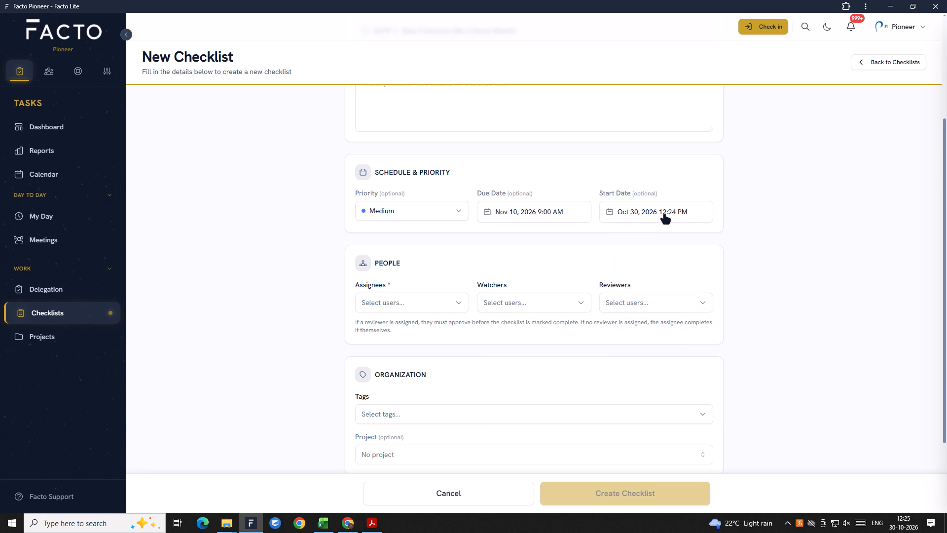
Set the checklist's start date to Nov 8, 2026.
{"action": "left_click", "coordinate": [664, 215]}
{"action": "left_click", "coordinate": [721, 242]}
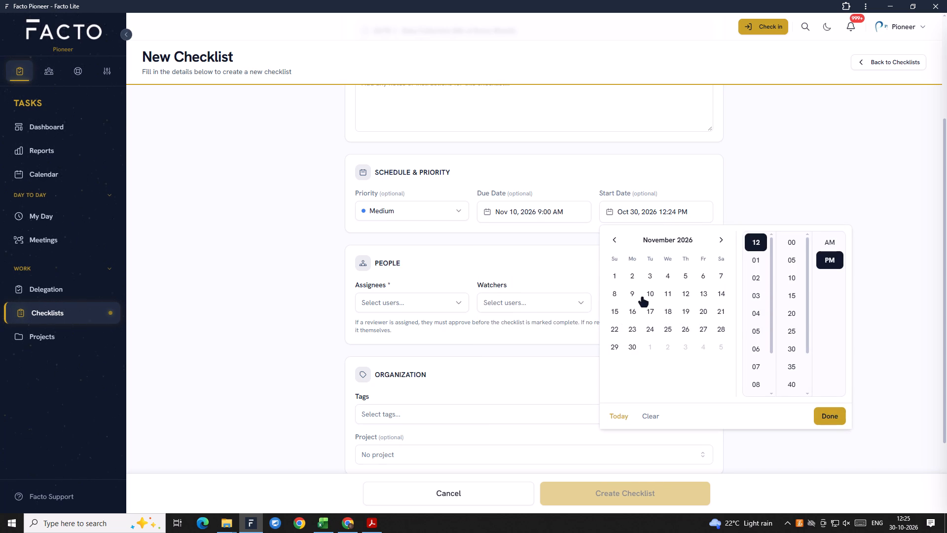
{"action": "left_click", "coordinate": [616, 297]}
{"action": "left_click", "coordinate": [835, 416]}
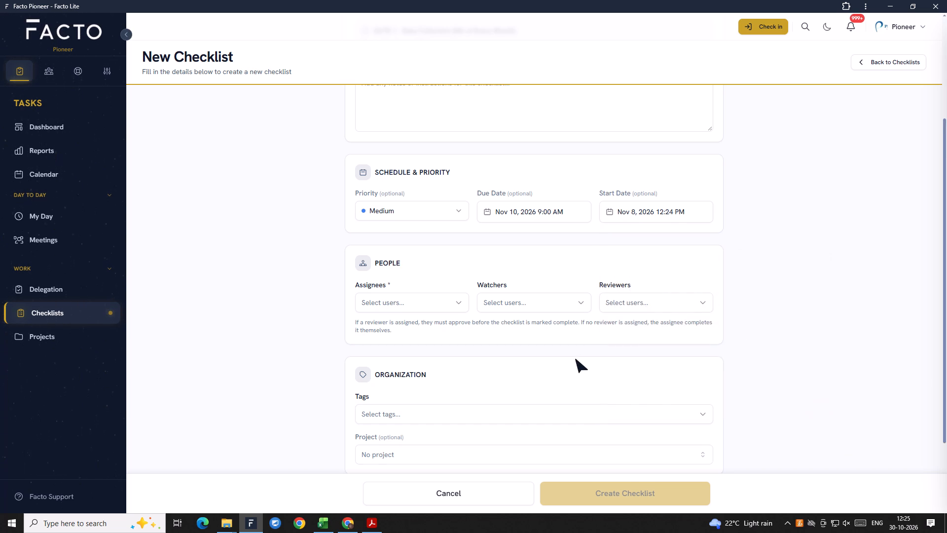
Assign the GSTR 1 checklist to Sanyam, with CA Saurabh as both watcher and reviewer.
{"action": "scroll", "coordinate": [576, 359], "scroll_direction": "down", "scroll_amount": 1}
{"action": "left_click", "coordinate": [411, 253]}
{"action": "type", "text": "SAN"}
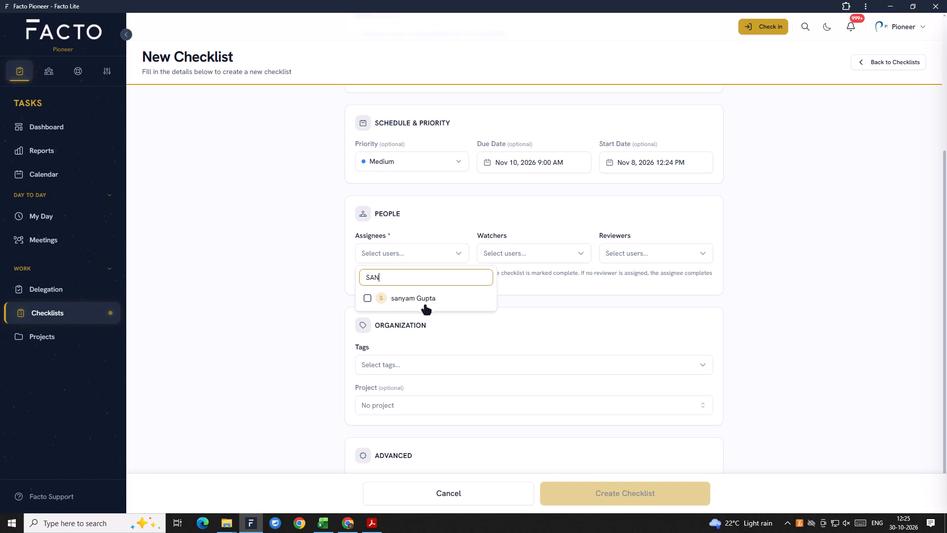
{"action": "left_click", "coordinate": [425, 305]}
{"action": "left_click", "coordinate": [510, 253]}
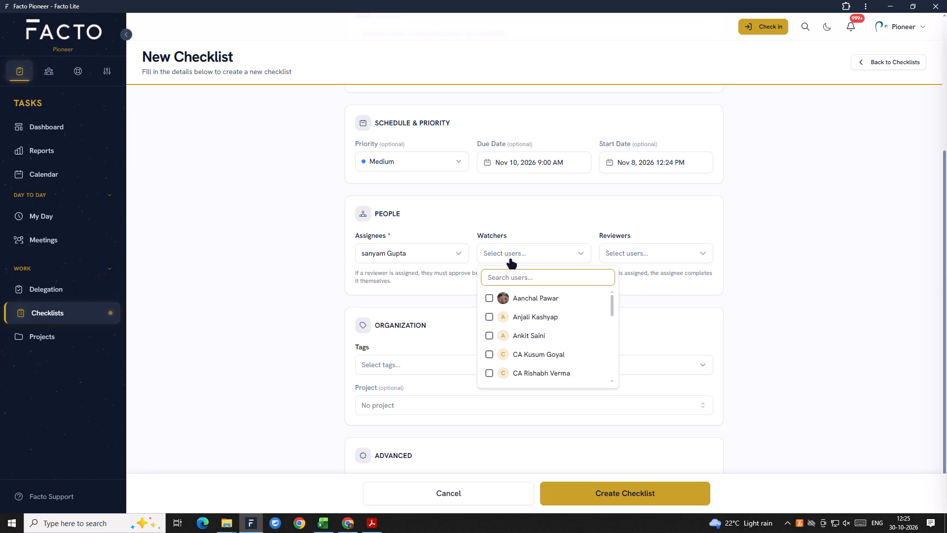
{"action": "type", "text": "CA"}
{"action": "left_click", "coordinate": [529, 304]}
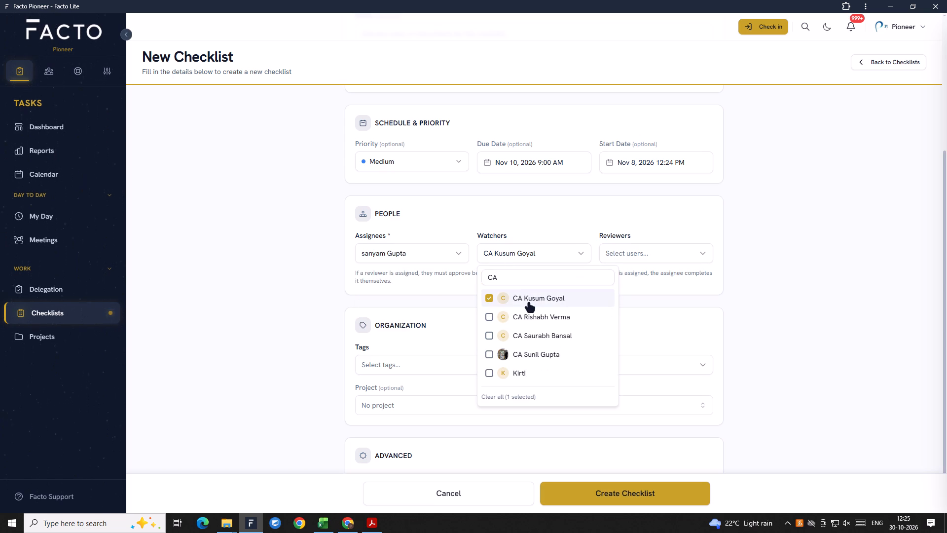
{"action": "left_click", "coordinate": [498, 298]}
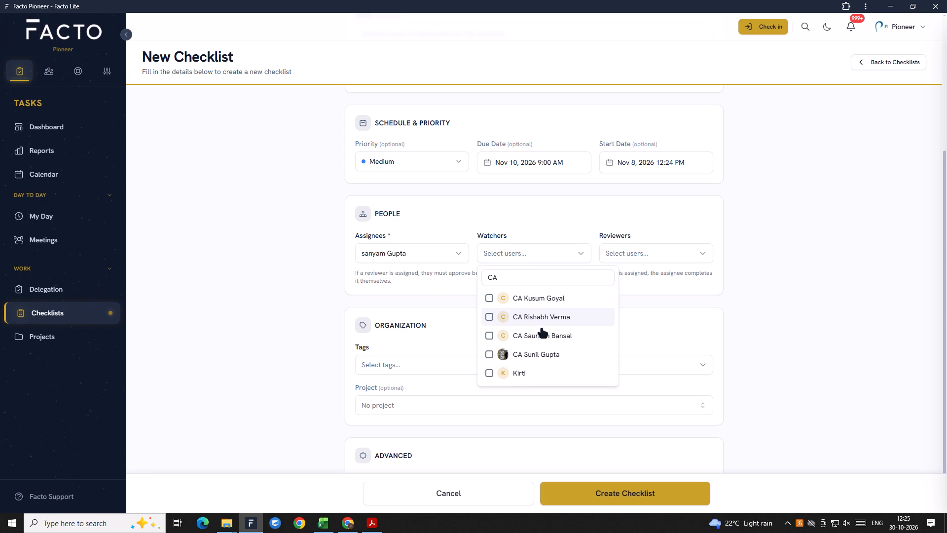
{"action": "left_click", "coordinate": [542, 329]}
{"action": "left_click", "coordinate": [656, 248]}
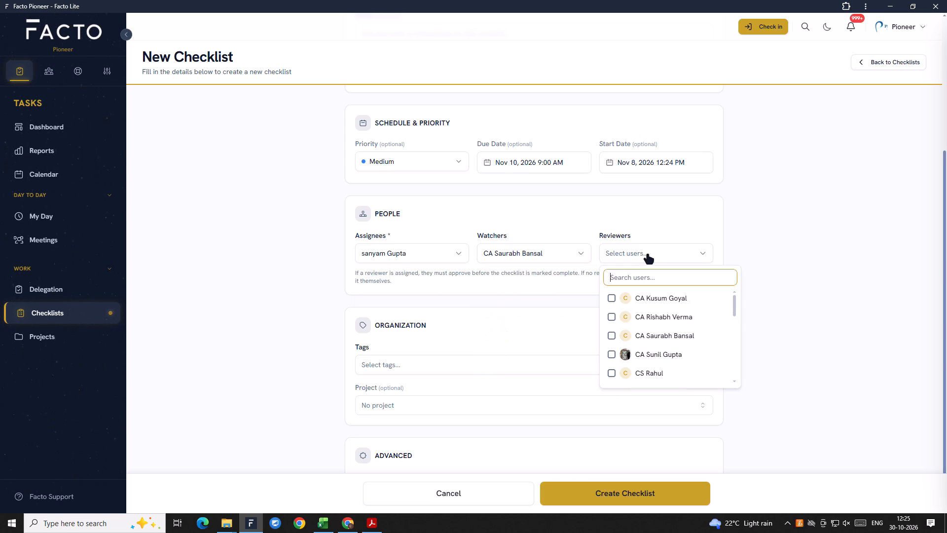
{"action": "type", "text": "CA"}
{"action": "key", "text": "s"}
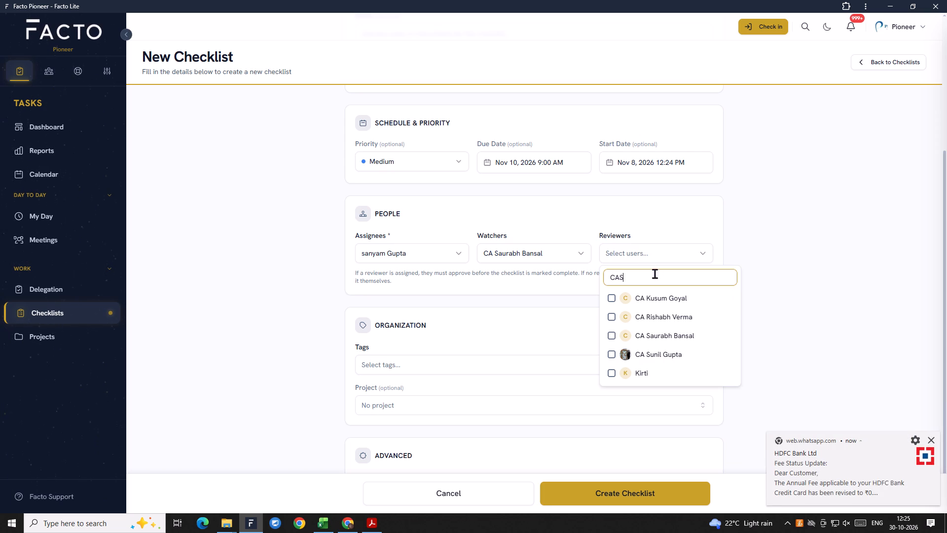
{"action": "key", "text": "BackSpace"}
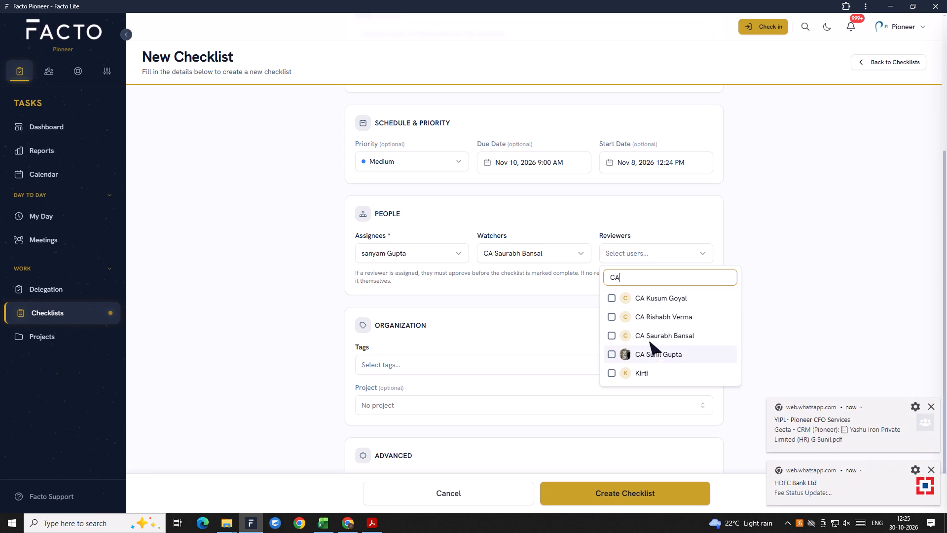
{"action": "left_click", "coordinate": [648, 336]}
{"action": "left_click", "coordinate": [386, 340]}
Tag the GSTR 1 data collection checklist as GST.
{"action": "scroll", "coordinate": [453, 362], "scroll_direction": "down", "scroll_amount": 1}
{"action": "left_click", "coordinate": [375, 314]}
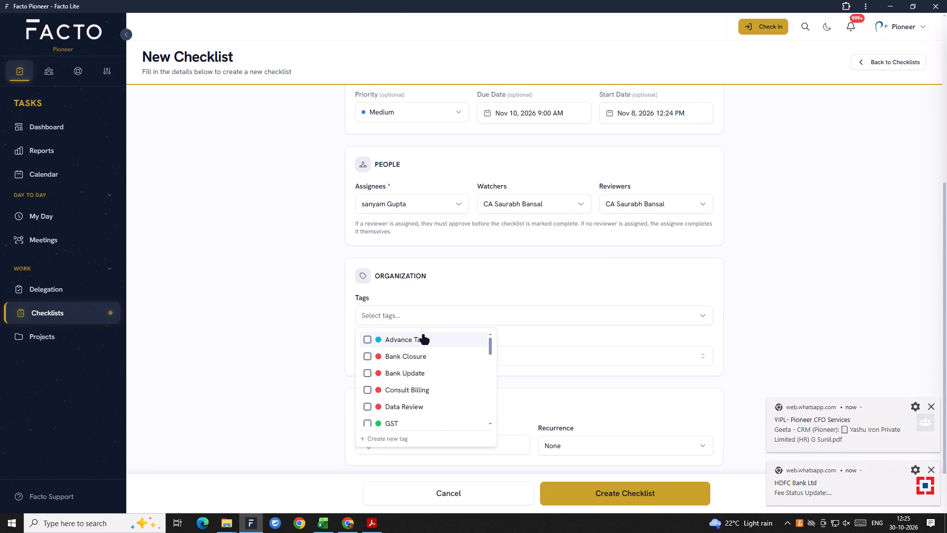
{"action": "type", "text": "GST"}
{"action": "scroll", "coordinate": [422, 392], "scroll_direction": "down", "scroll_amount": 1}
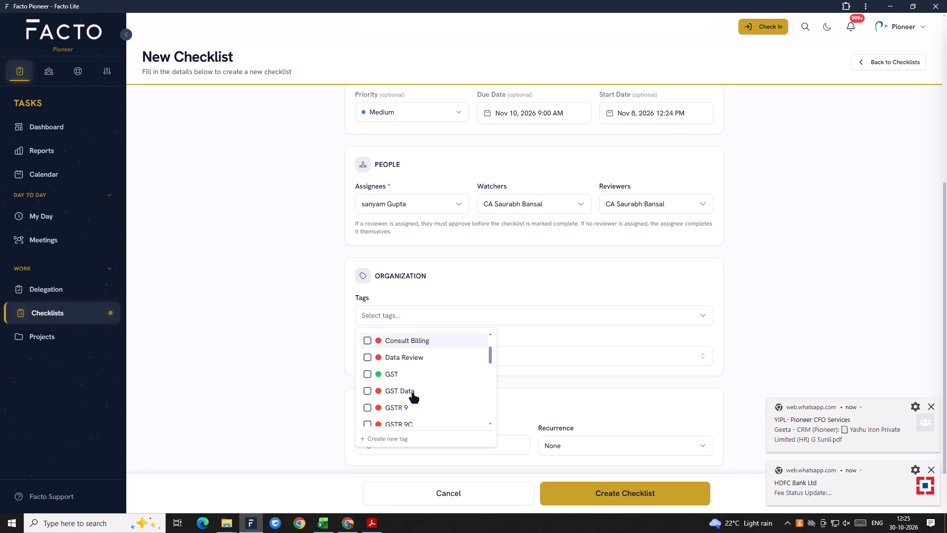
{"action": "left_click", "coordinate": [402, 375]}
Link the GSTR 1 checklist to the Dhawan Brothers project.
{"action": "left_click", "coordinate": [549, 352]}
{"action": "scroll", "coordinate": [405, 358], "scroll_direction": "down", "scroll_amount": 1}
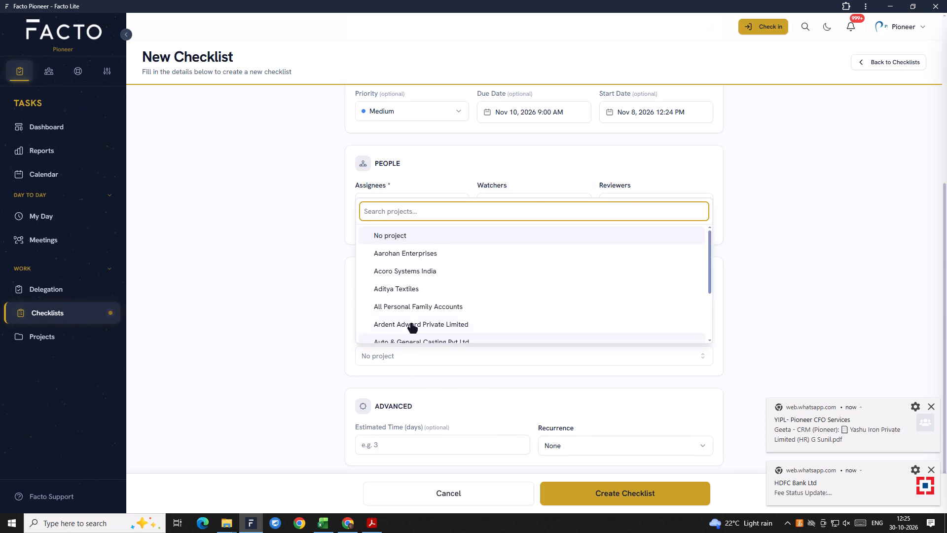
{"action": "type", "text": "DHS"}
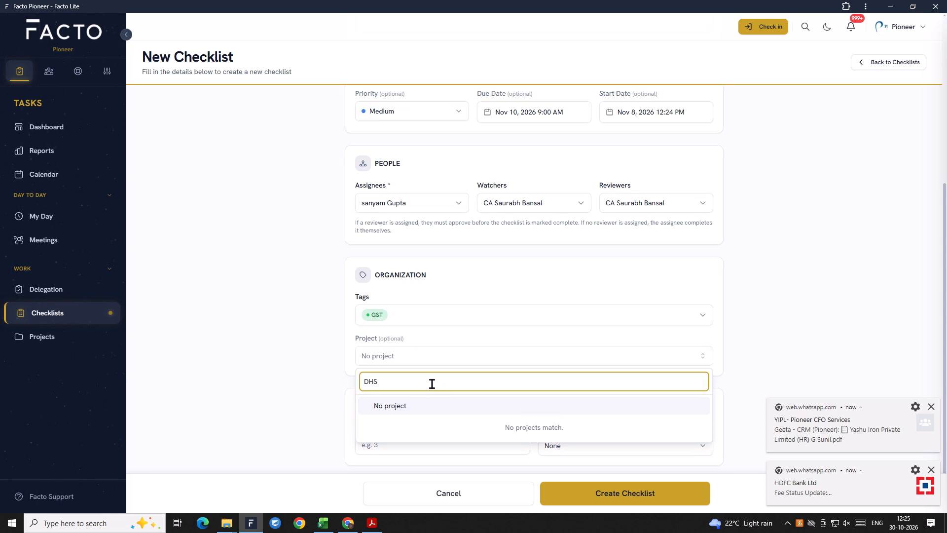
{"action": "key", "text": "BackSpace"}
{"action": "key", "text": "BackSpace"}
{"action": "key", "text": "BackSpace"}
{"action": "key", "text": "s"}
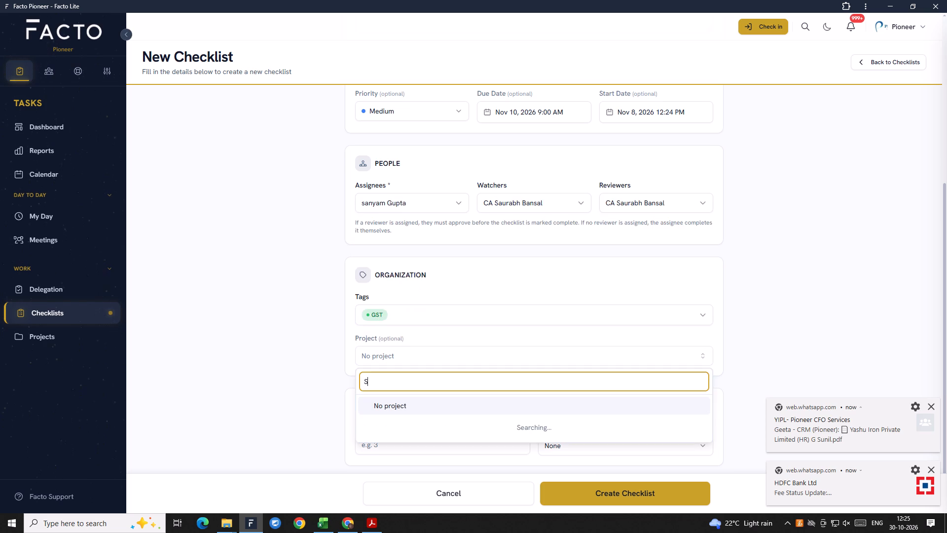
{"action": "key", "text": "BackSpace"}
{"action": "type", "text": "DH"}
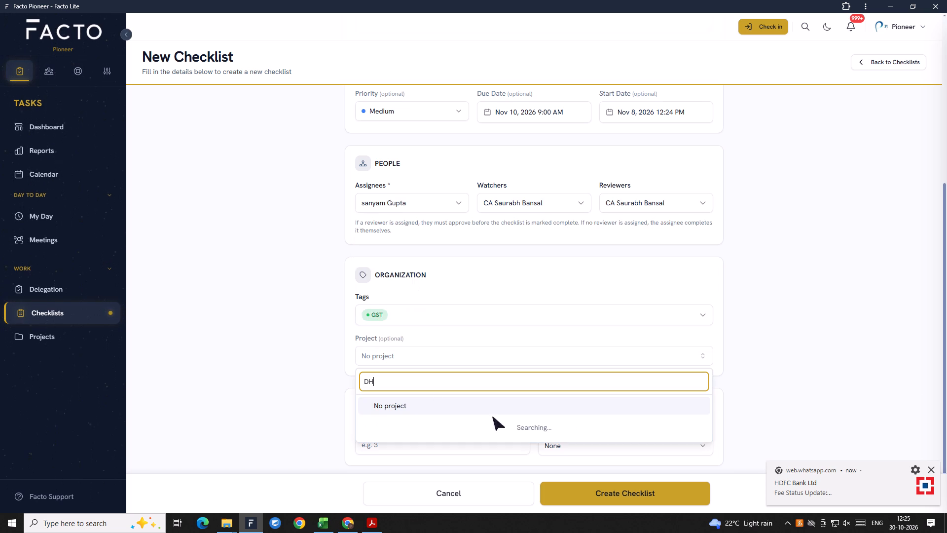
{"action": "left_click", "coordinate": [405, 253]}
Set the recurrence to Monthly, moving holiday and weekend occurrences to the next working day, and create the checklist.
{"action": "scroll", "coordinate": [456, 382], "scroll_direction": "down", "scroll_amount": 2}
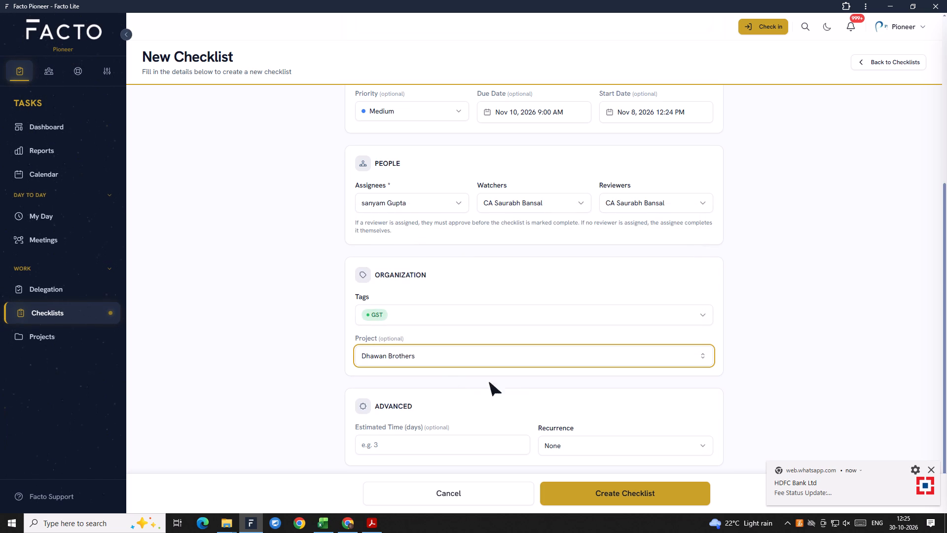
{"action": "scroll", "coordinate": [538, 411], "scroll_direction": "down", "scroll_amount": 1}
{"action": "left_click", "coordinate": [584, 439]}
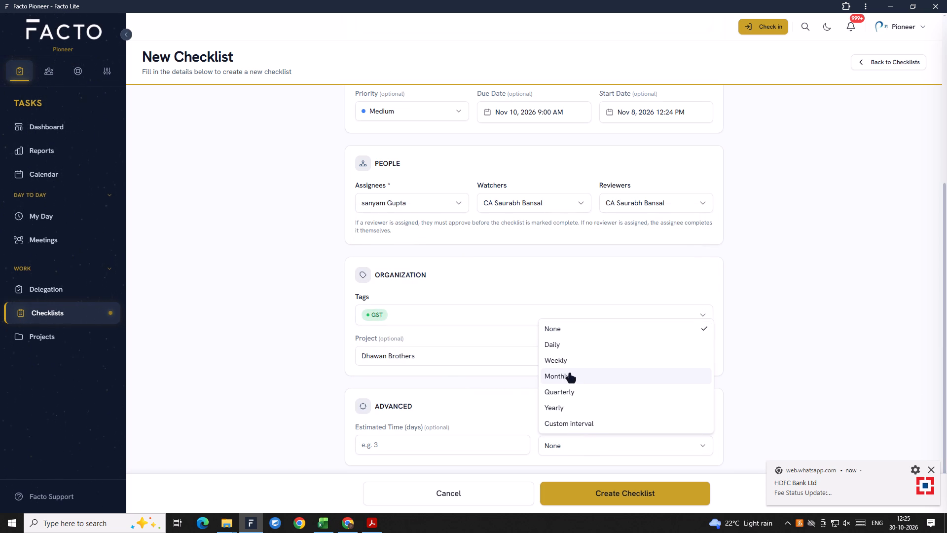
{"action": "left_click", "coordinate": [569, 375]}
{"action": "scroll", "coordinate": [615, 457], "scroll_direction": "down", "scroll_amount": 3}
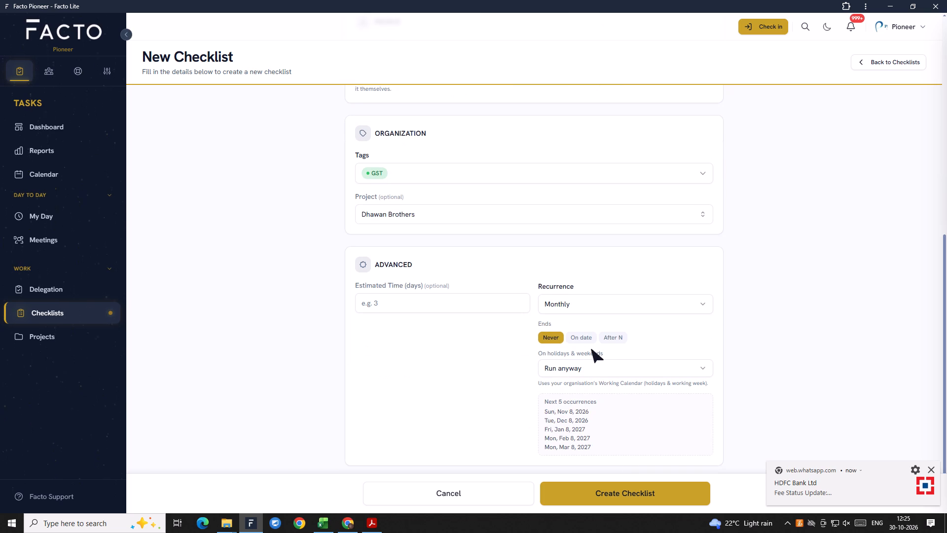
{"action": "left_click", "coordinate": [582, 374]}
{"action": "left_click", "coordinate": [593, 421]}
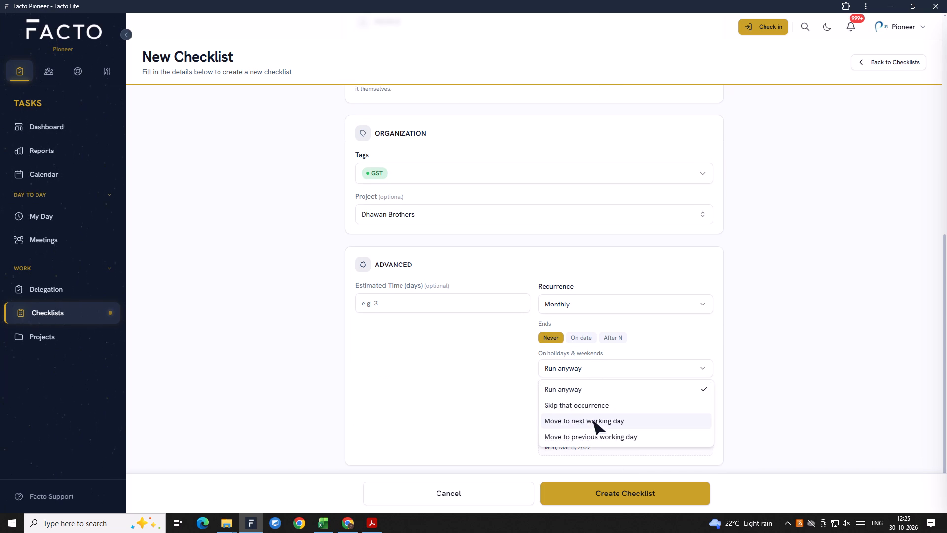
{"action": "left_click", "coordinate": [611, 494]}
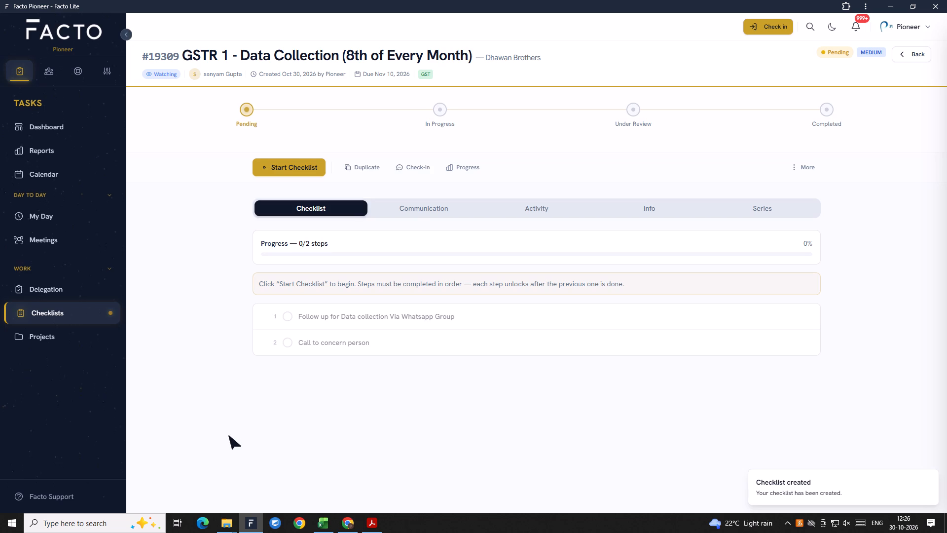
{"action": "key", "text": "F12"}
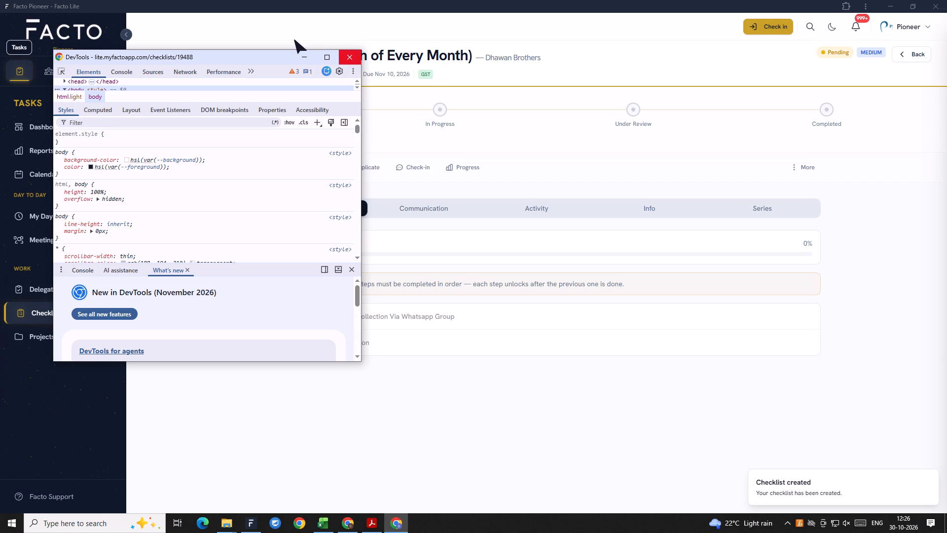
Close the DevTools window and open the Projects list.
{"action": "left_click", "coordinate": [352, 64]}
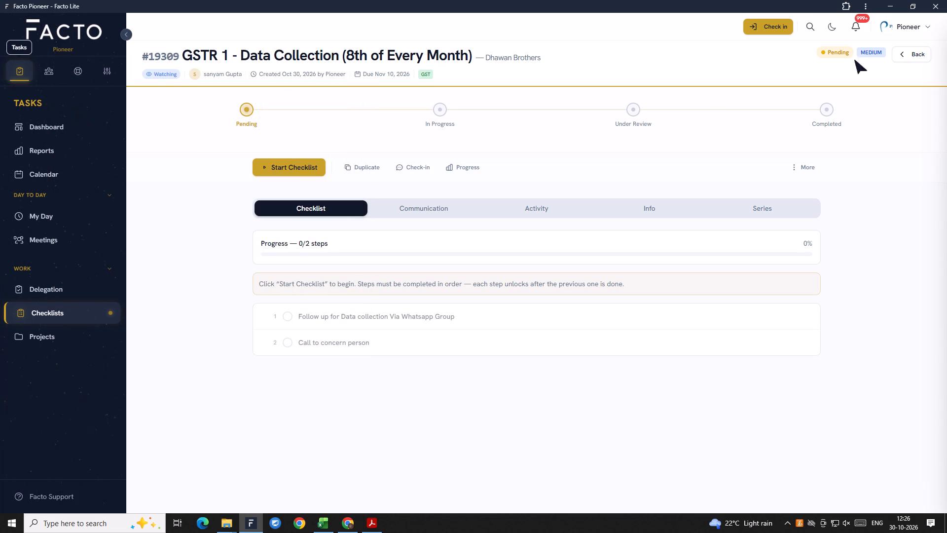
{"action": "left_click", "coordinate": [53, 341]}
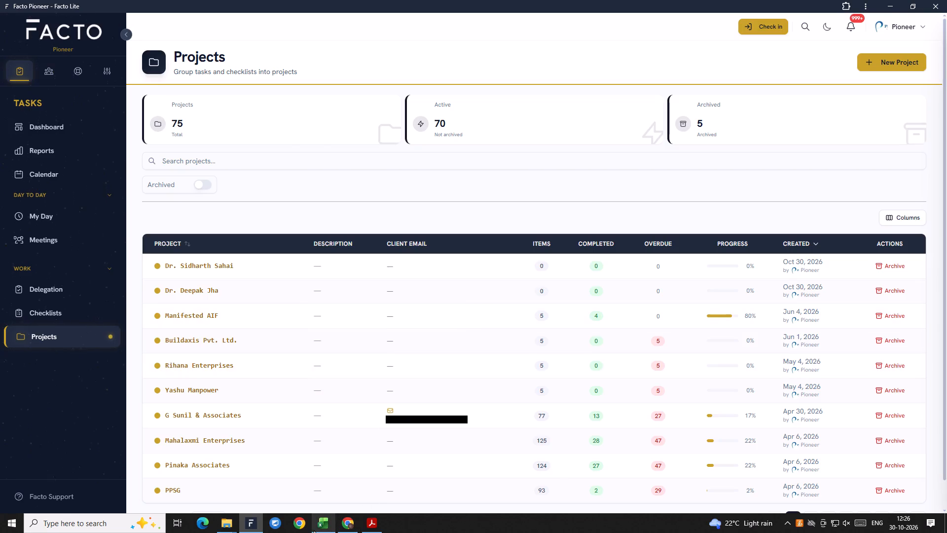
Switch to the TAX AUDIT 22 workbook in Excel, cancel the pending copy and clear the Team 2 filter on Sheet7's client table.
{"action": "left_click", "coordinate": [325, 523]}
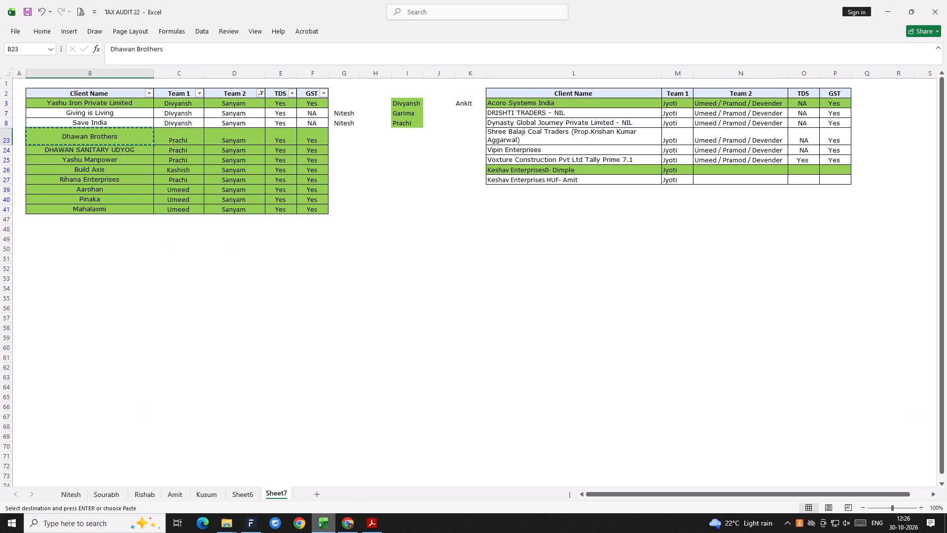
{"action": "left_click", "coordinate": [368, 253]}
{"action": "key", "text": "Escape"}
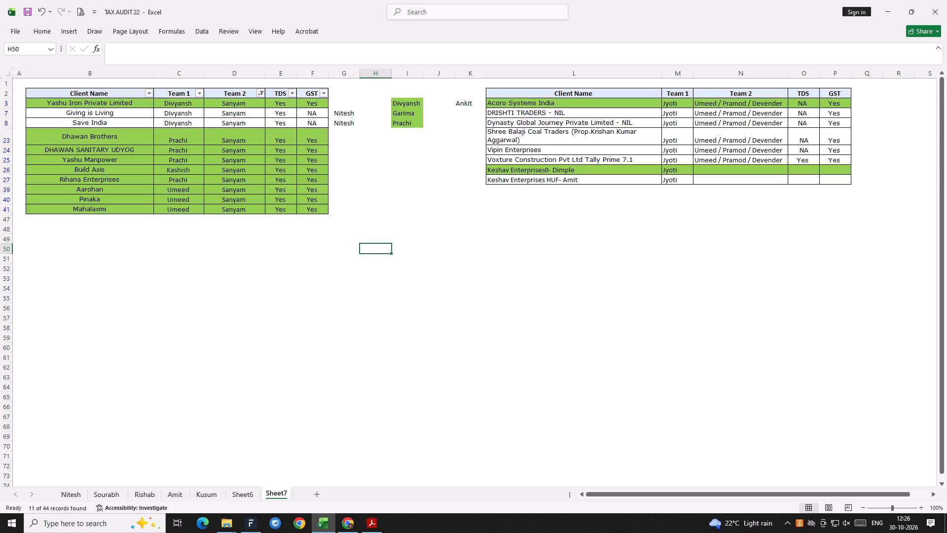
{"action": "key", "text": "alt+a"}
{"action": "key", "text": "alt+c"}
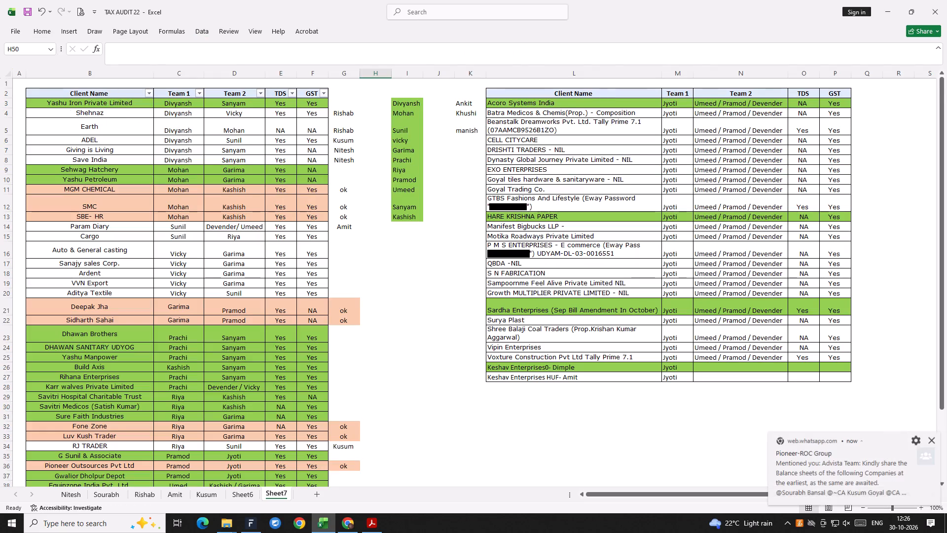